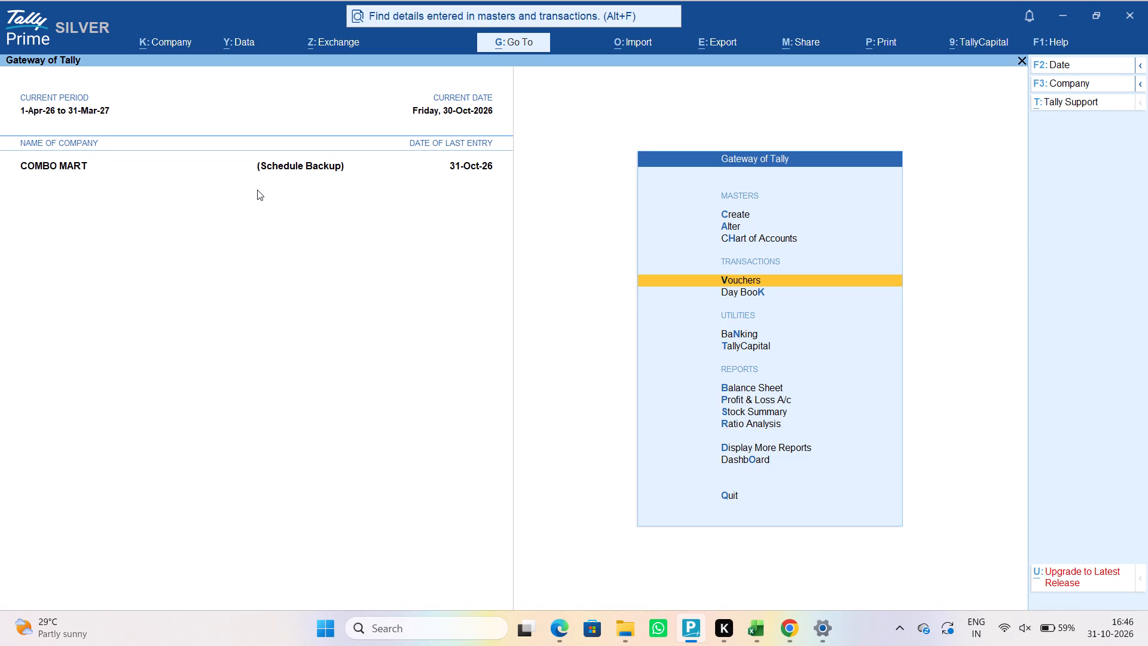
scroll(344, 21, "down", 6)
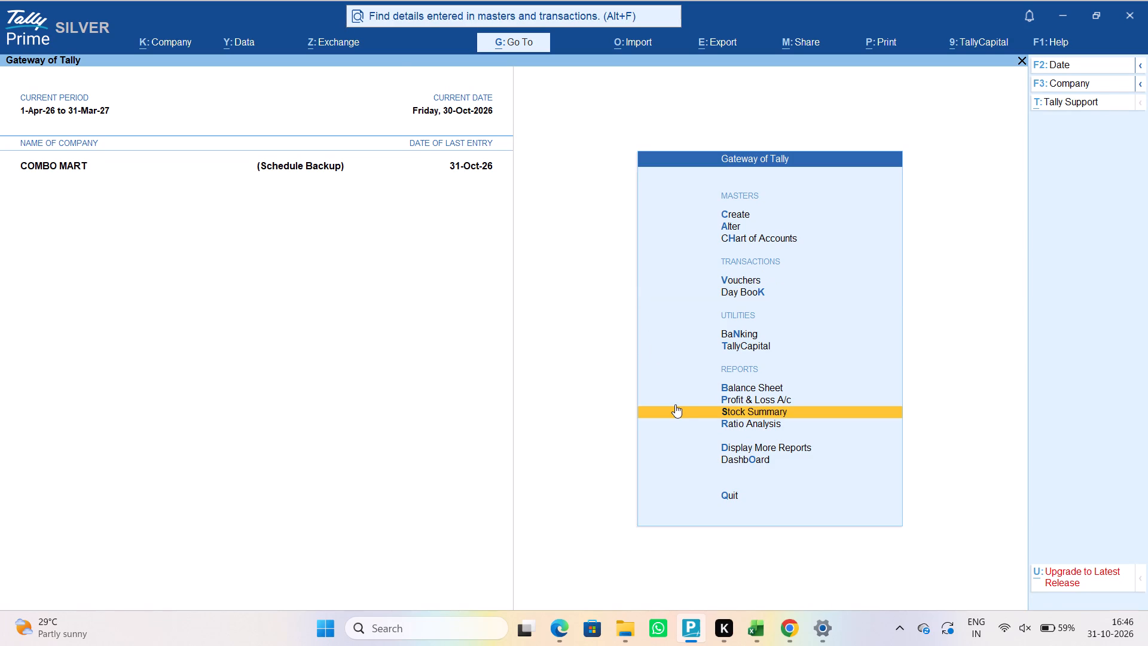
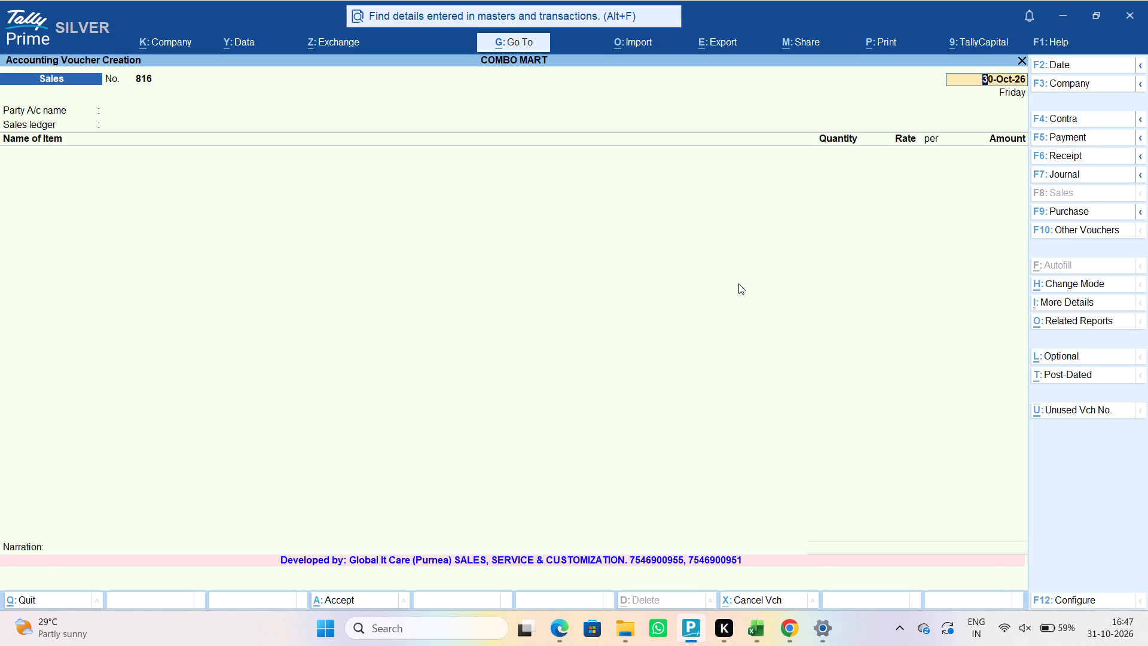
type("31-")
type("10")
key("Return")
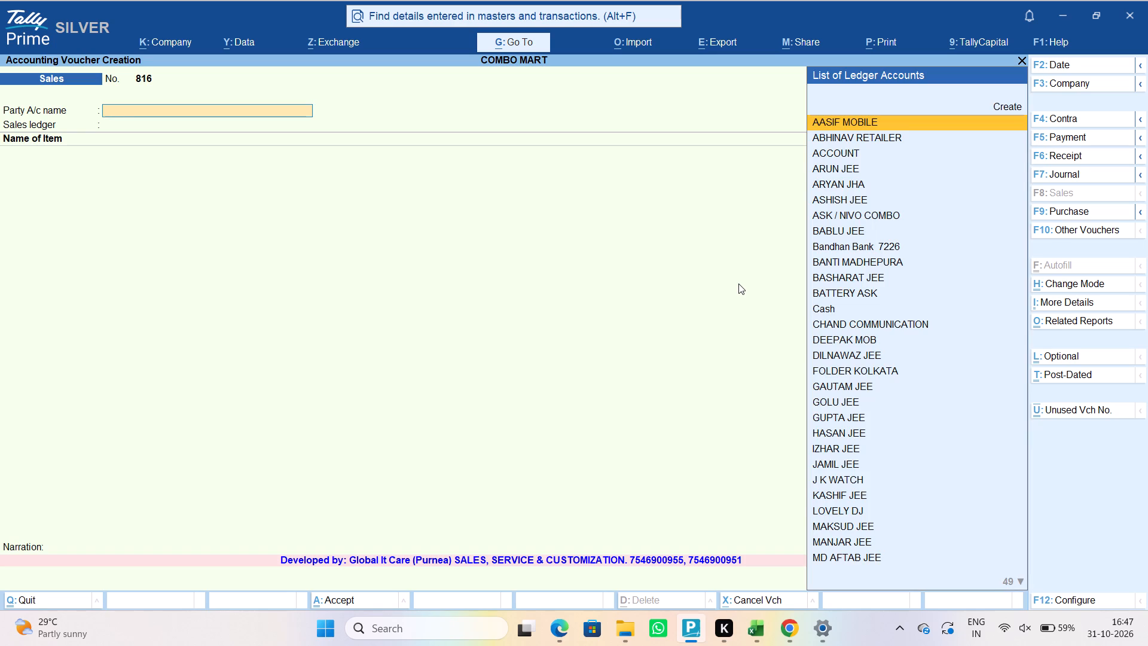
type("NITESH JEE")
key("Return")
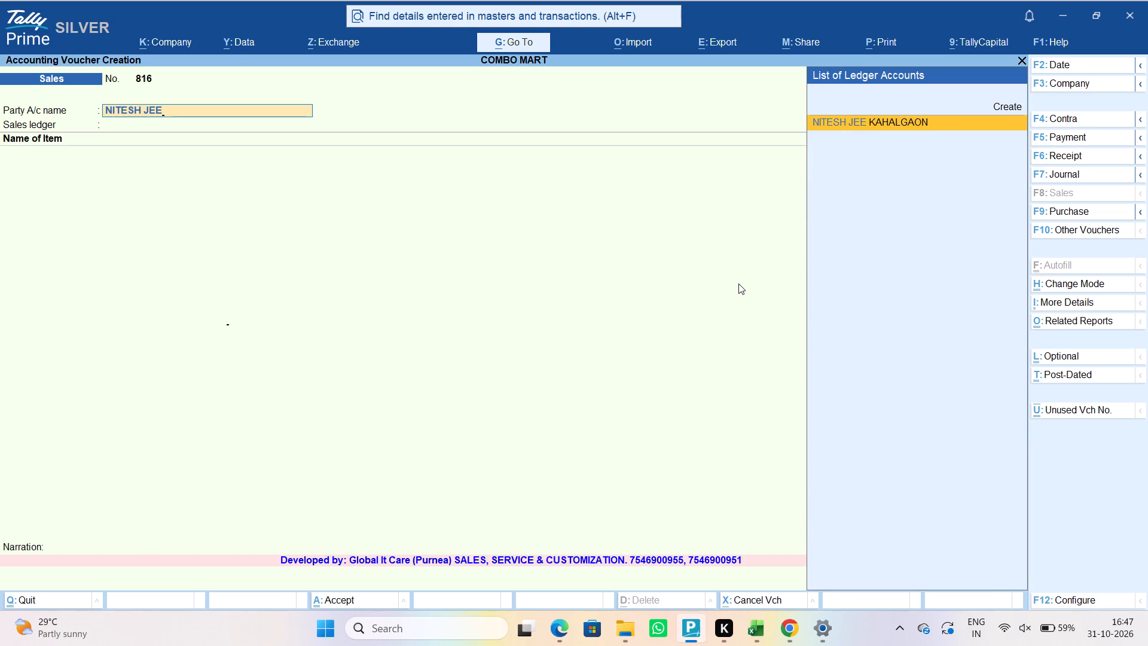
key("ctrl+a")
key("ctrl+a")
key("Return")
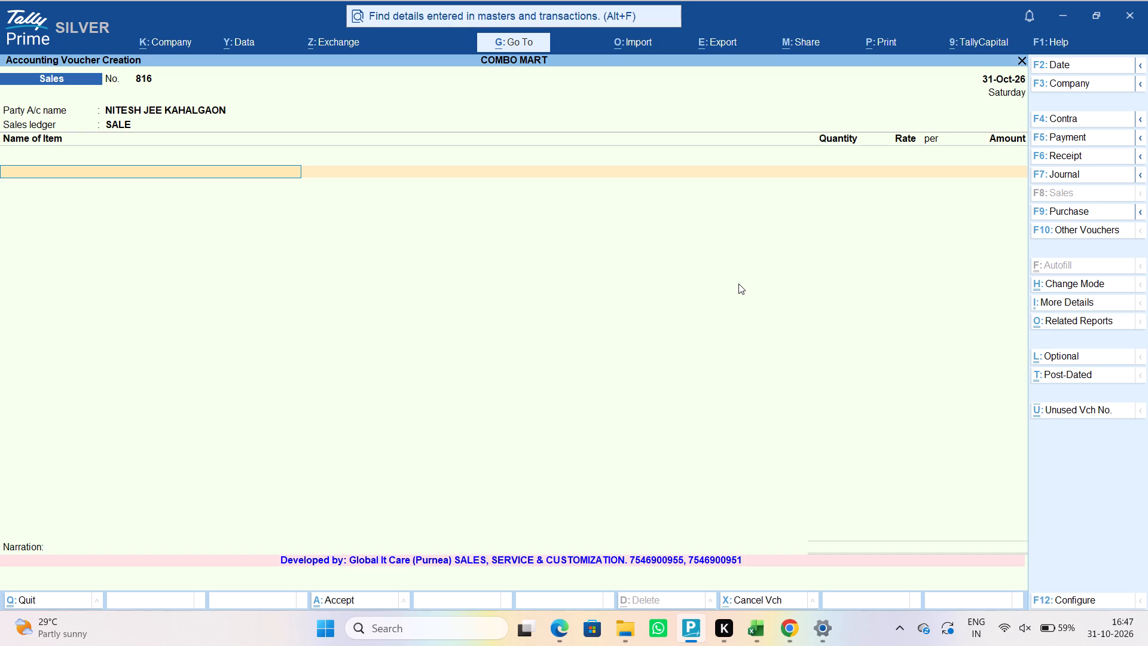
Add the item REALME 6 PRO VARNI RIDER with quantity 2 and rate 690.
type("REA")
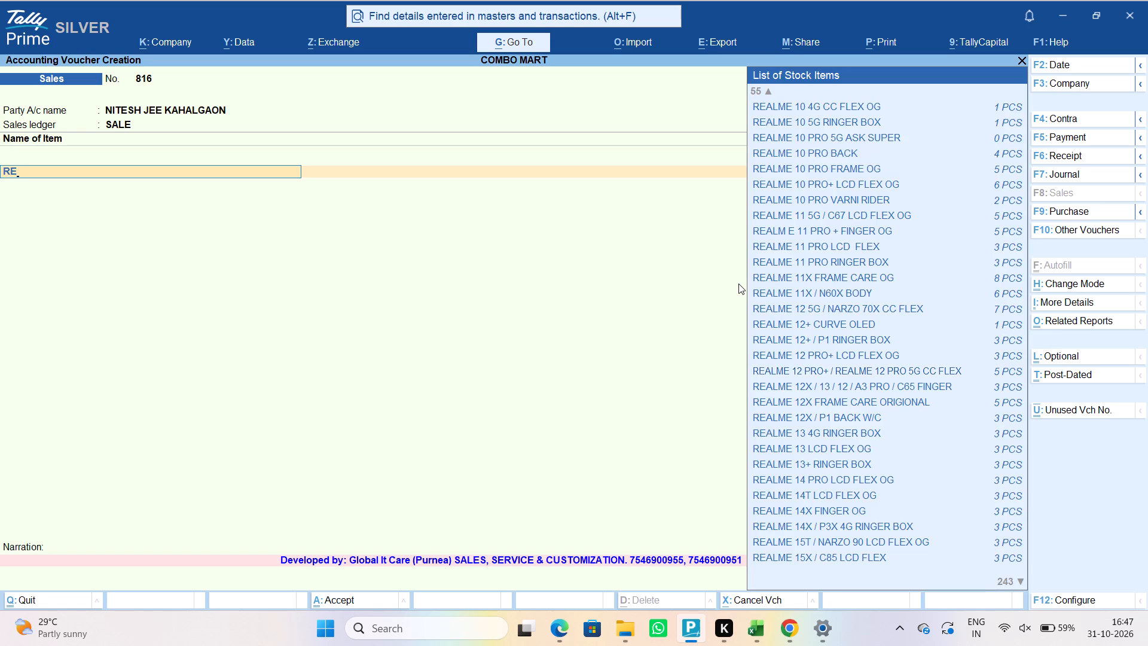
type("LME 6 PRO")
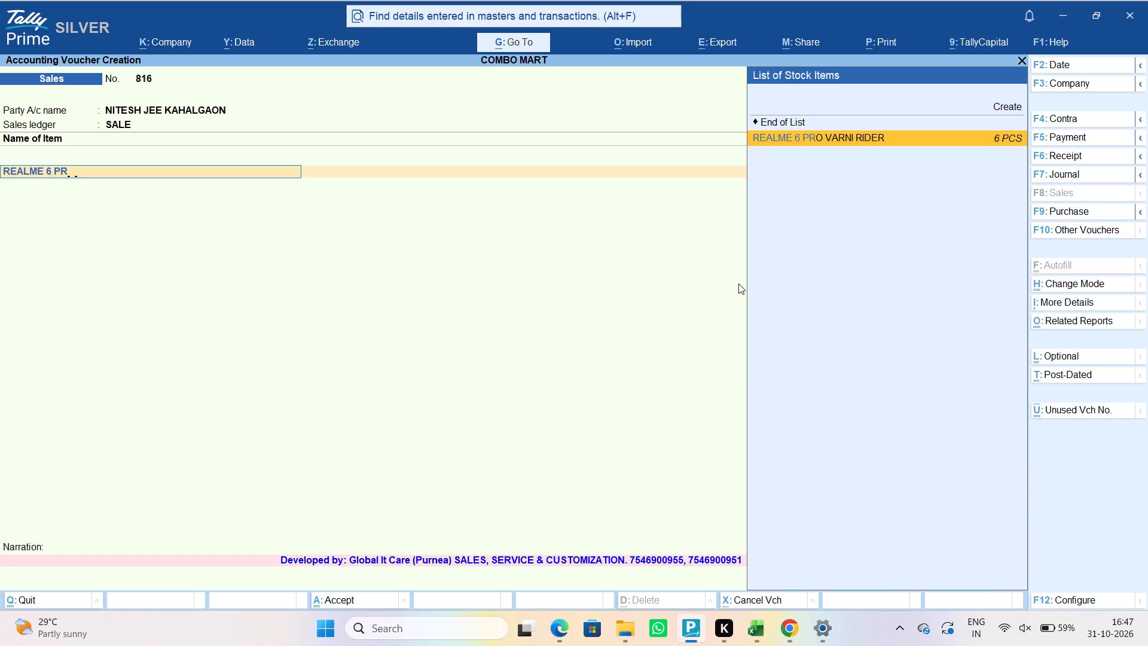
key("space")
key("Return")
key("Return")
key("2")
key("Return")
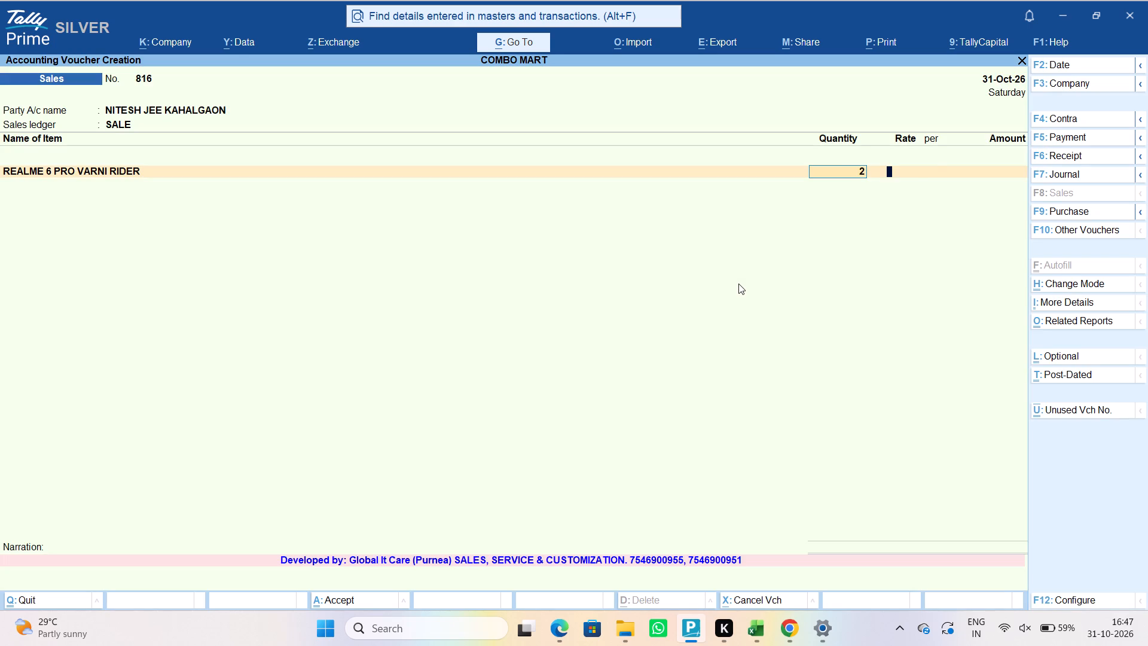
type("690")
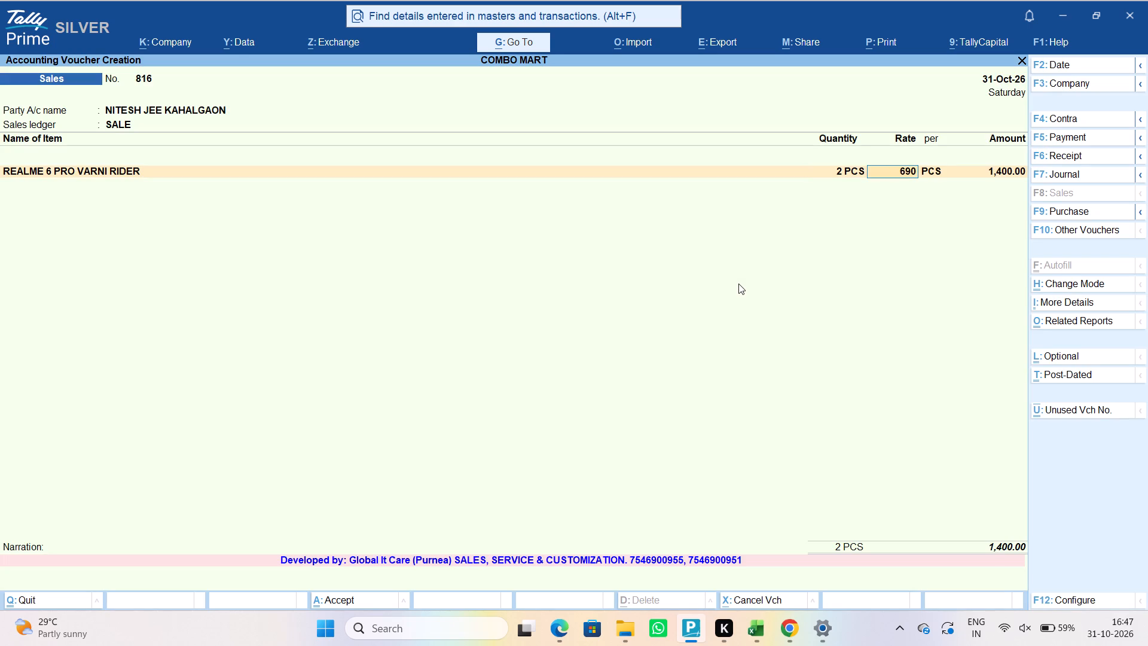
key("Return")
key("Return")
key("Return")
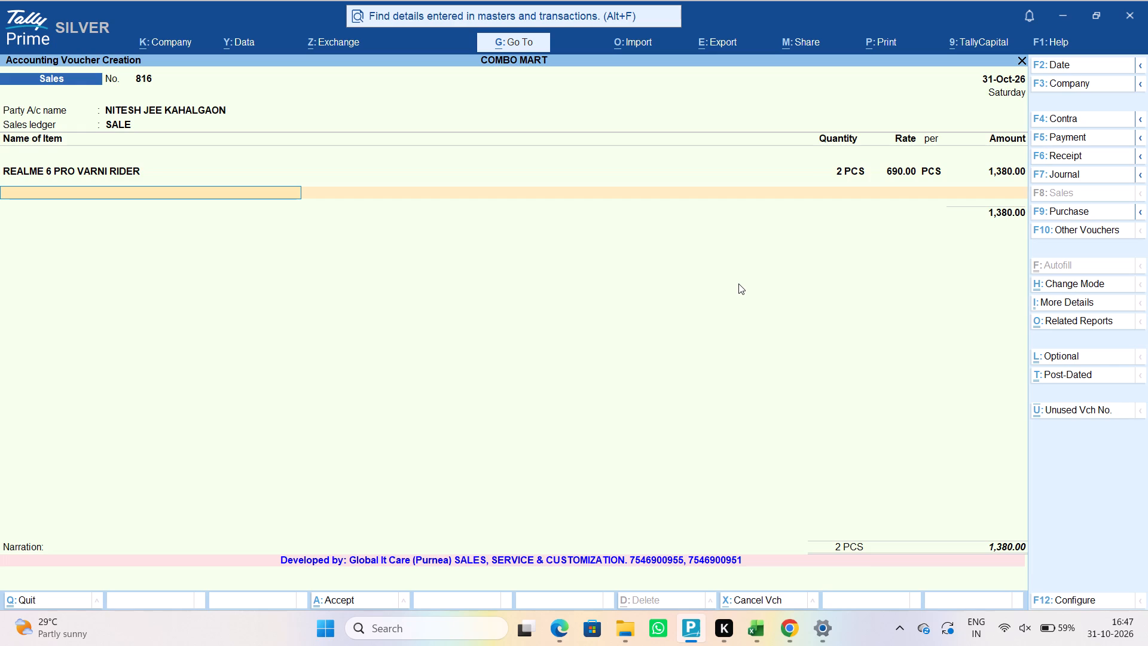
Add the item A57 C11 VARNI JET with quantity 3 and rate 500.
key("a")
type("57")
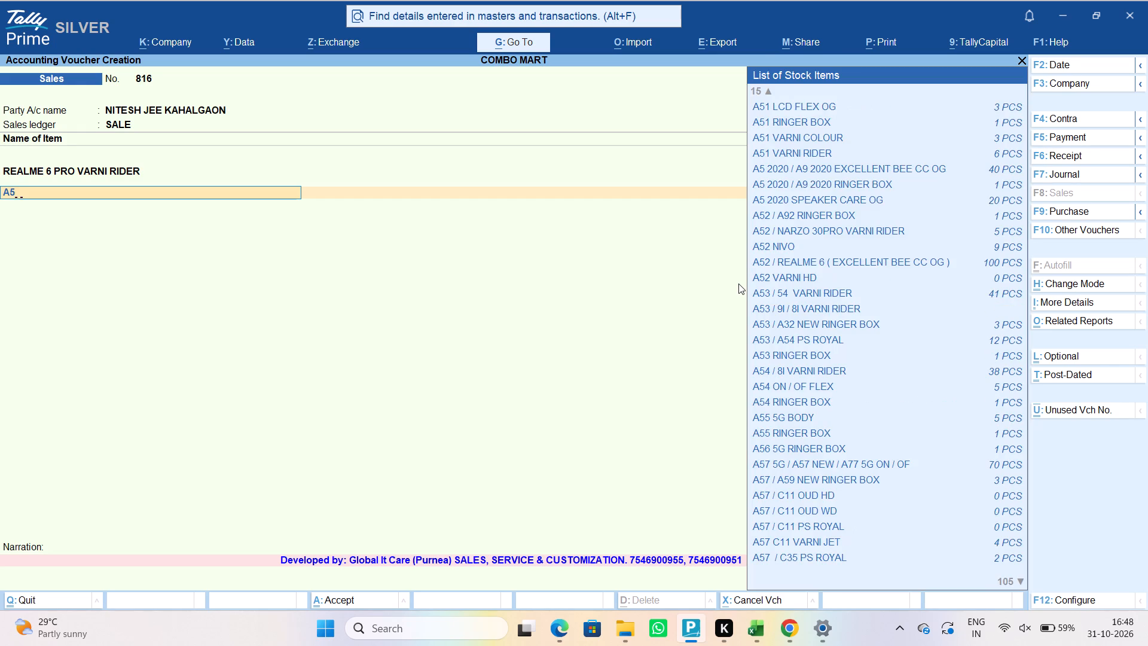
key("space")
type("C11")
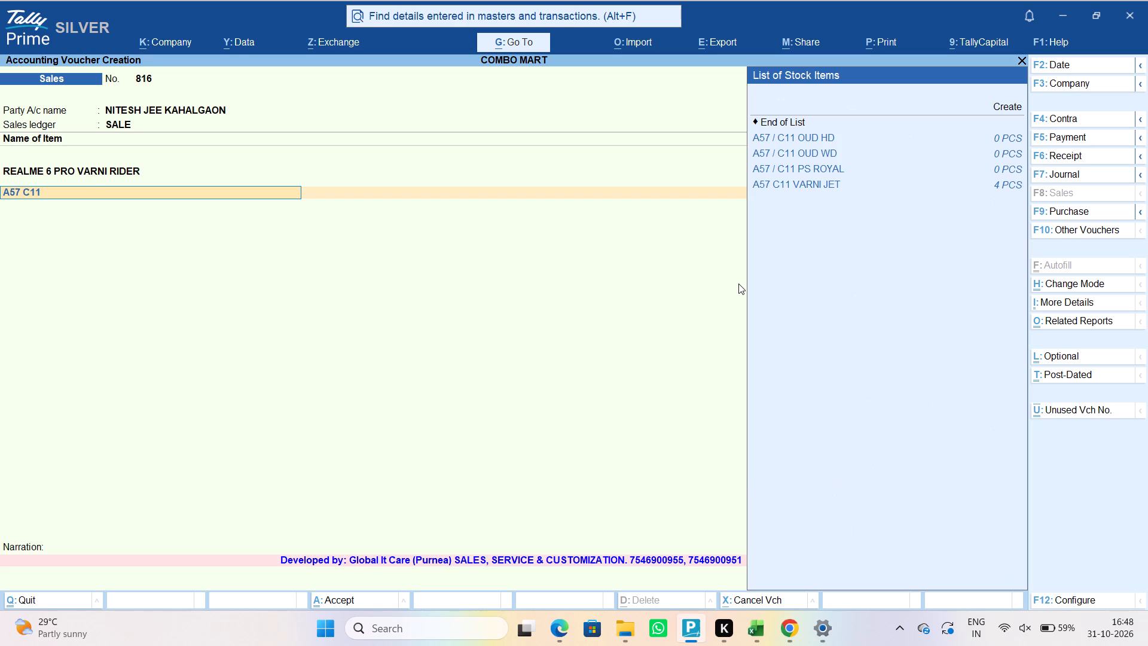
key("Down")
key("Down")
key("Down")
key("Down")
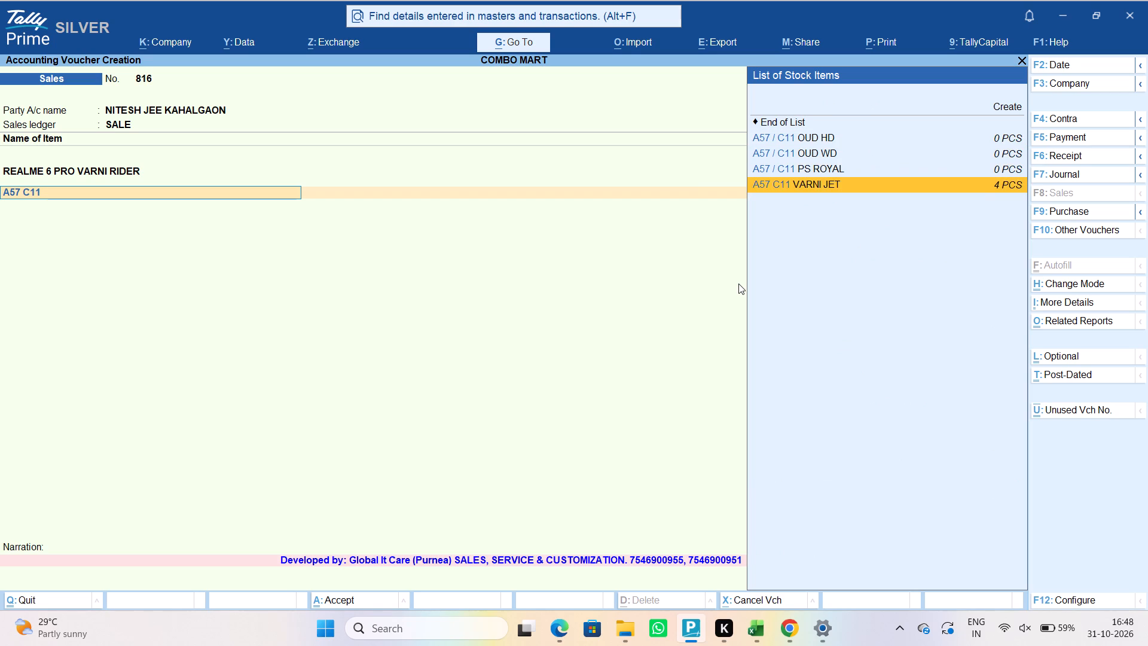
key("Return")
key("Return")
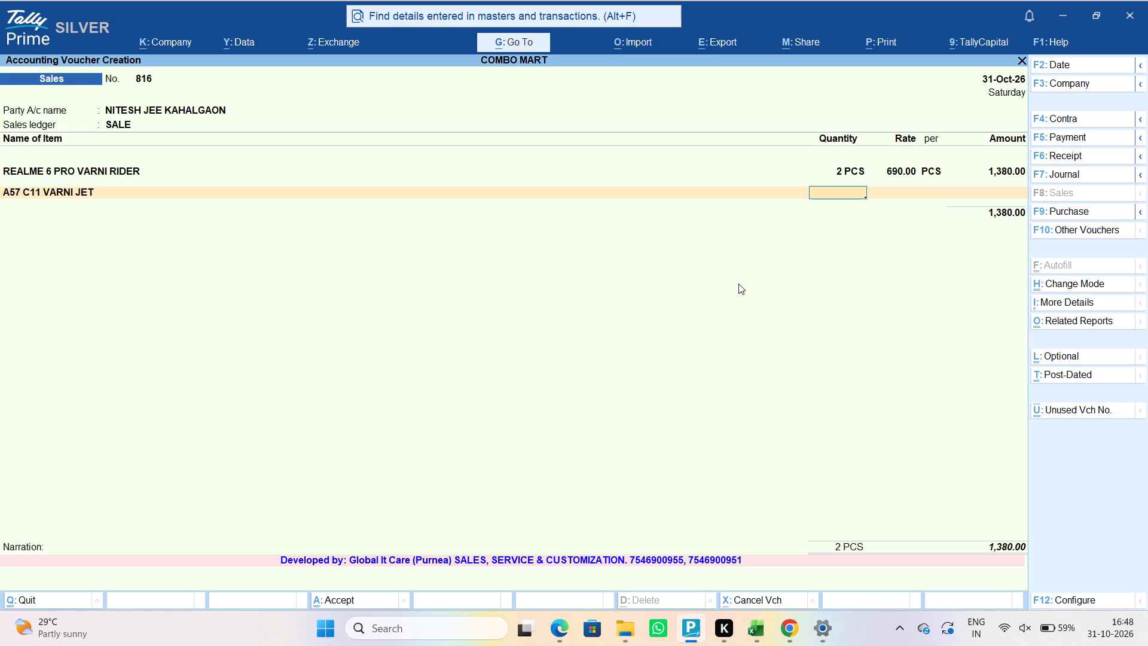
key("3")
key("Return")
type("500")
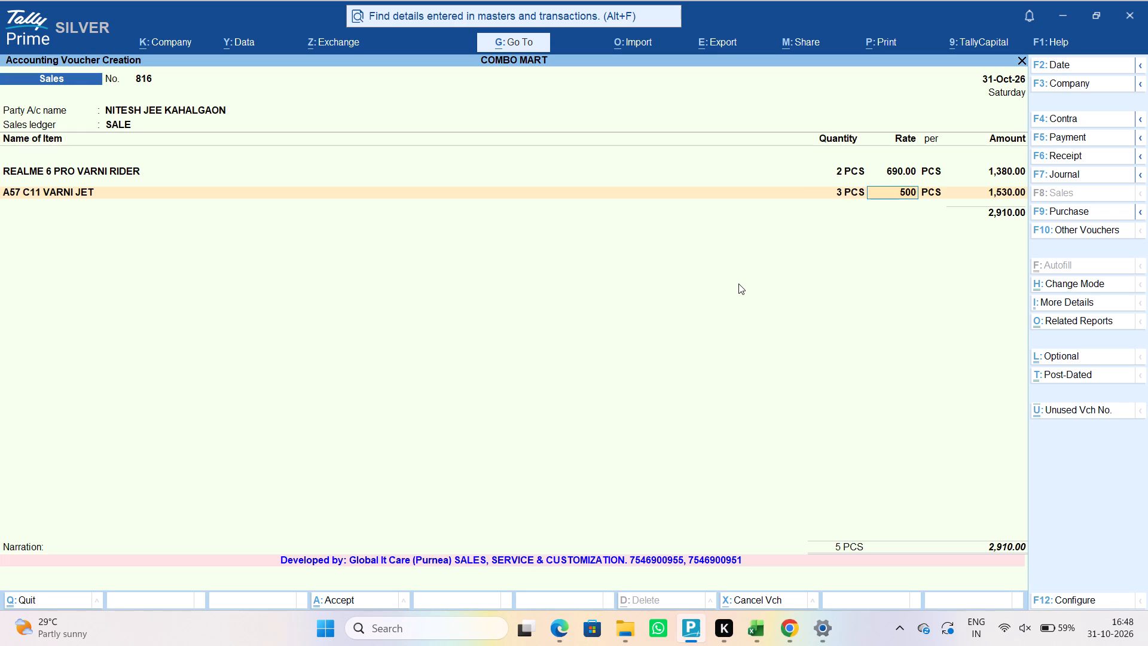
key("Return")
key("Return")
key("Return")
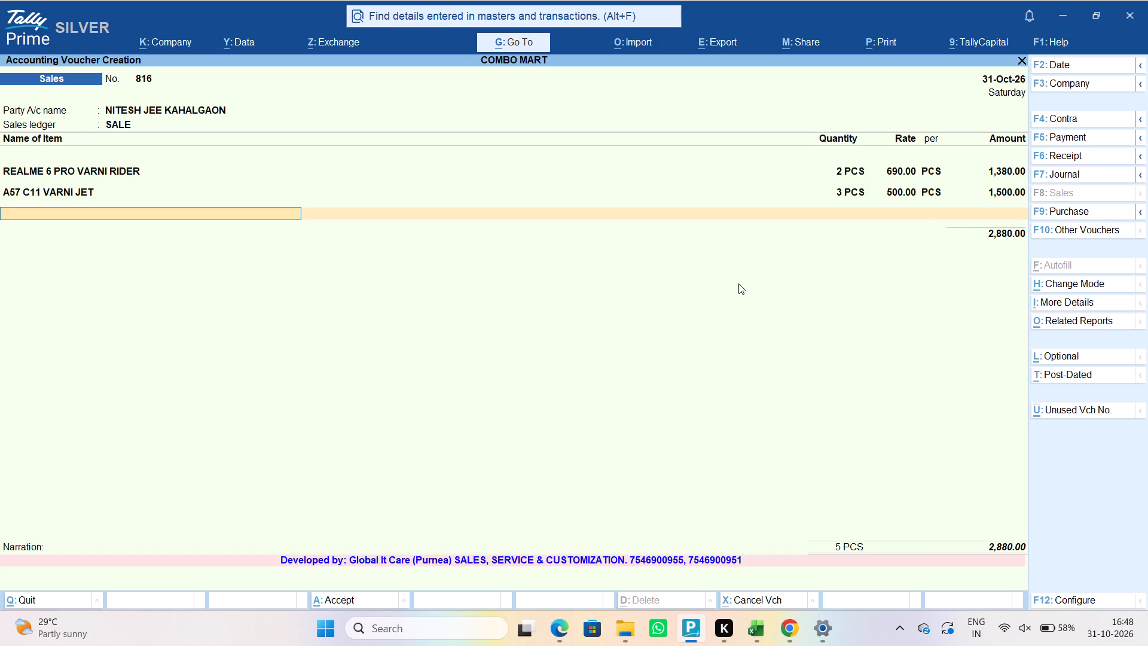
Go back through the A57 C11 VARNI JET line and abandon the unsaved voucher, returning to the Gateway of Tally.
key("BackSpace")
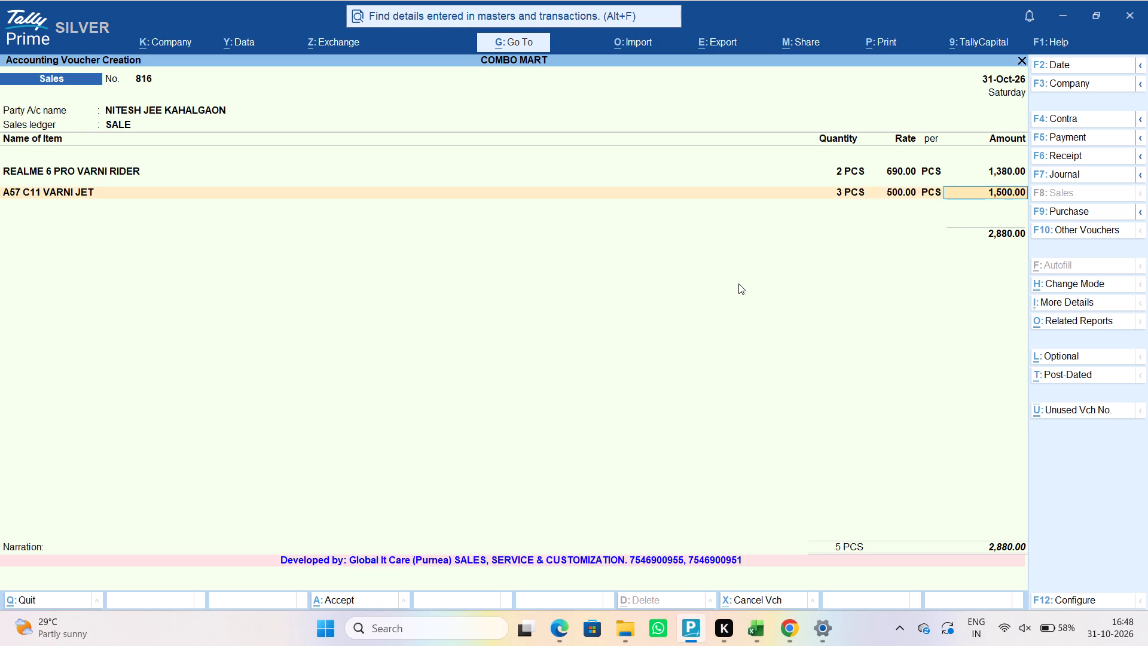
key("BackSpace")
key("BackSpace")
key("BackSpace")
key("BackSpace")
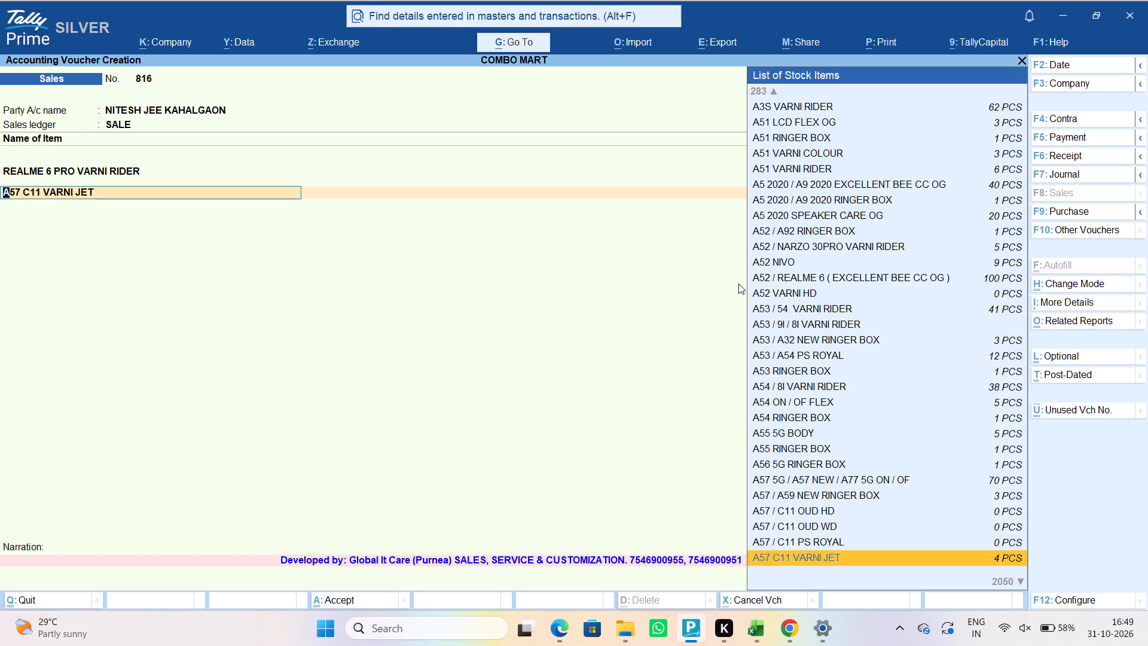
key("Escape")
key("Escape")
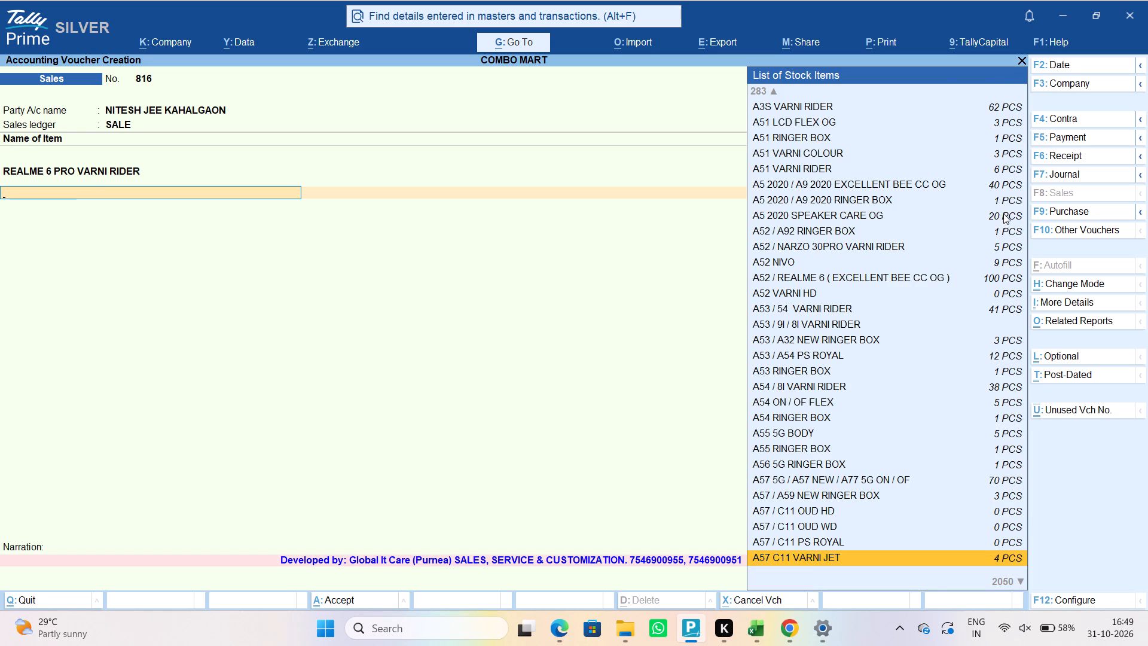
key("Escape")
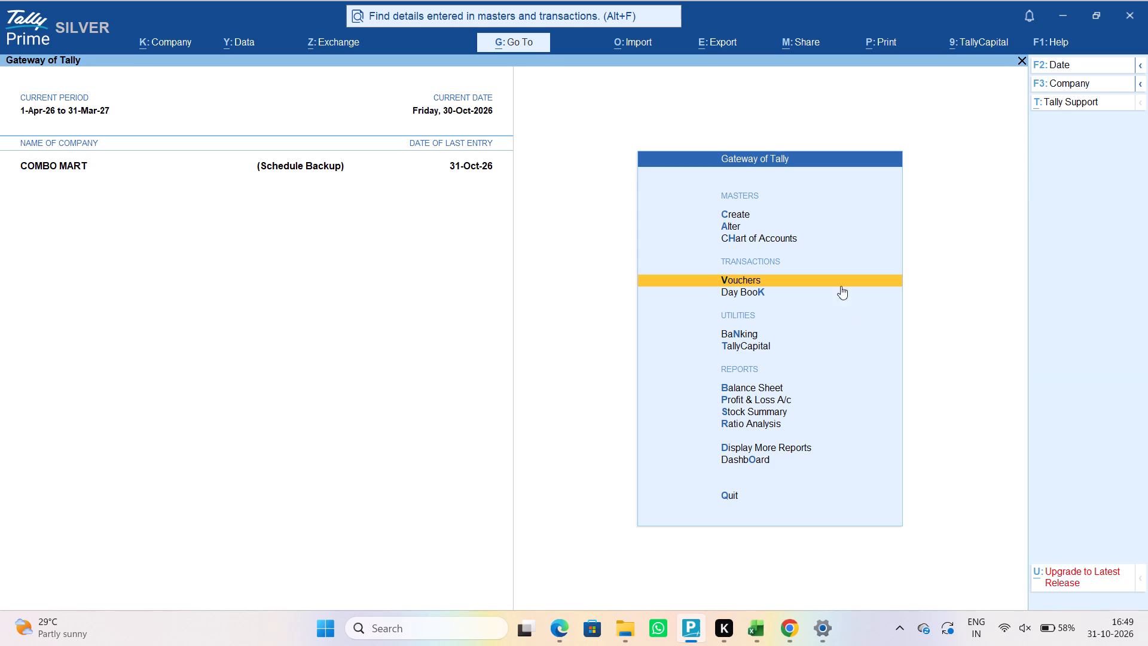
Start a new sales voucher dated 31-10 for the party account VIKASH JEE with the SALE ledger.
left_click(761, 279)
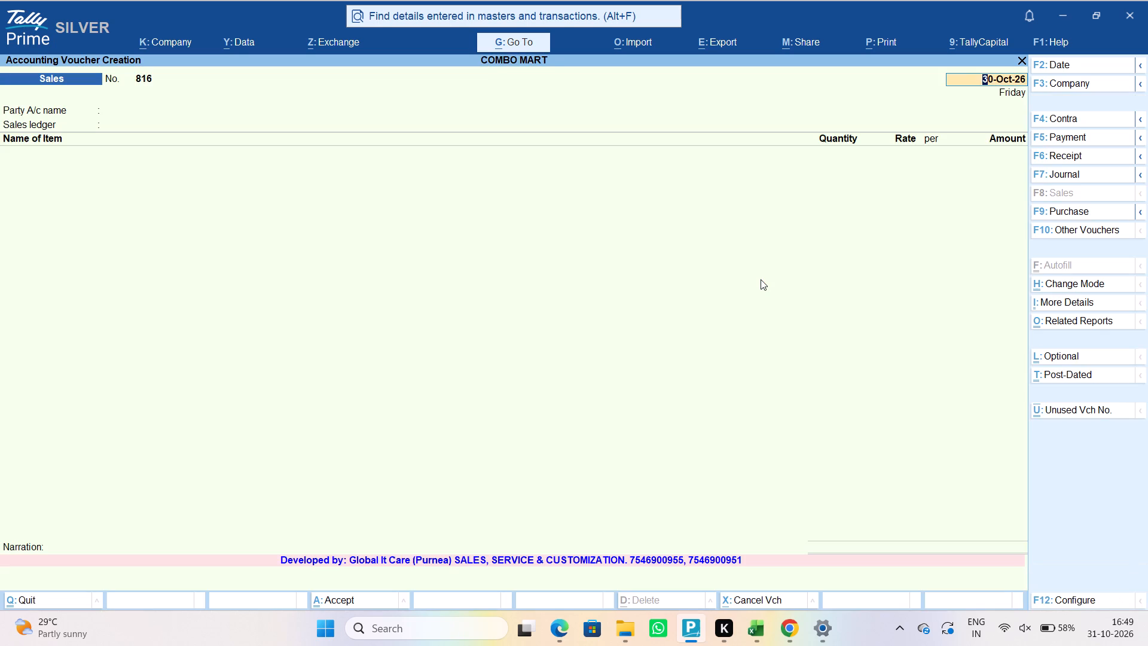
type("31-10")
key("Return")
type("VIKASH")
key("Return")
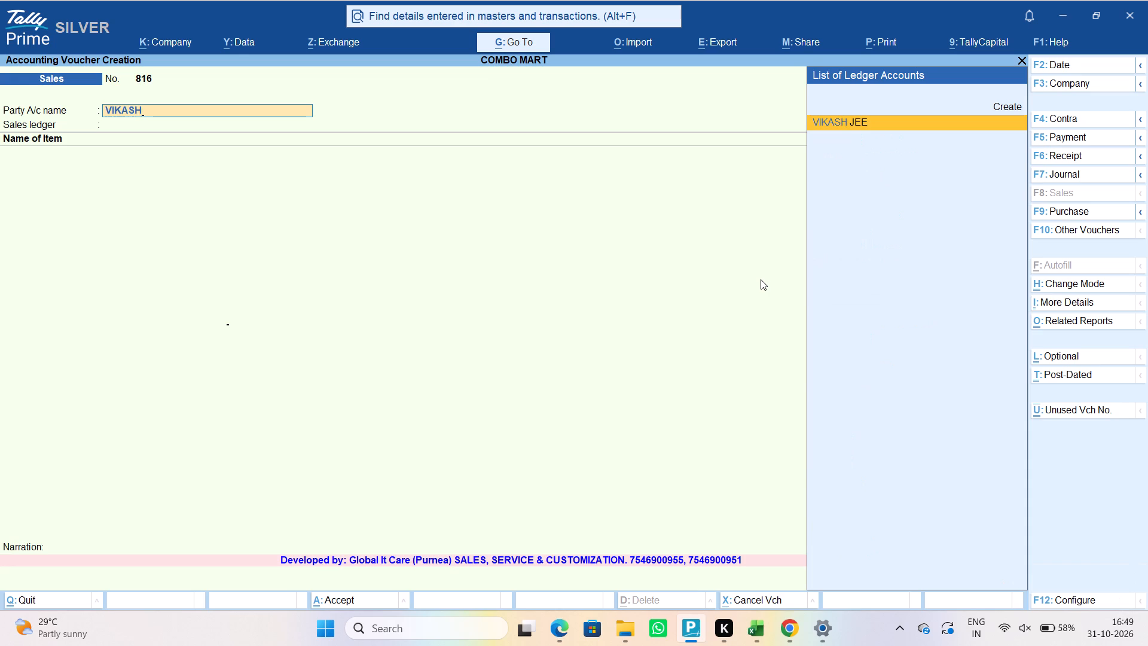
key("ctrl+a")
key("ctrl+a")
key("Return")
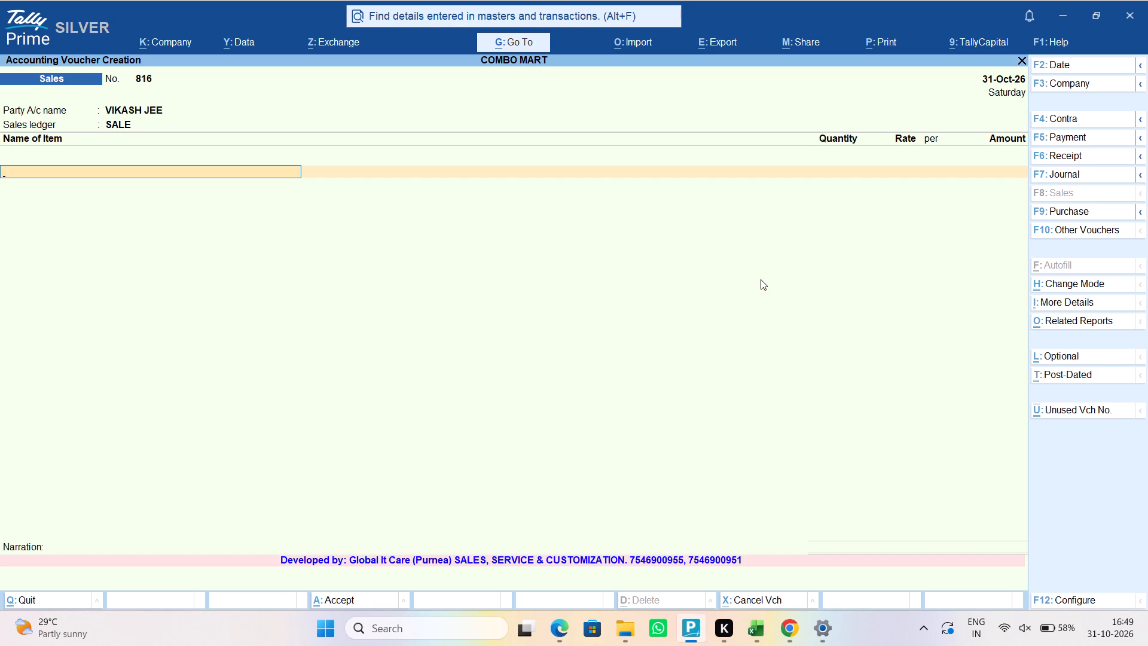
Add the item BLP 877 ASK with quantity 2 and rate 510.
key("b")
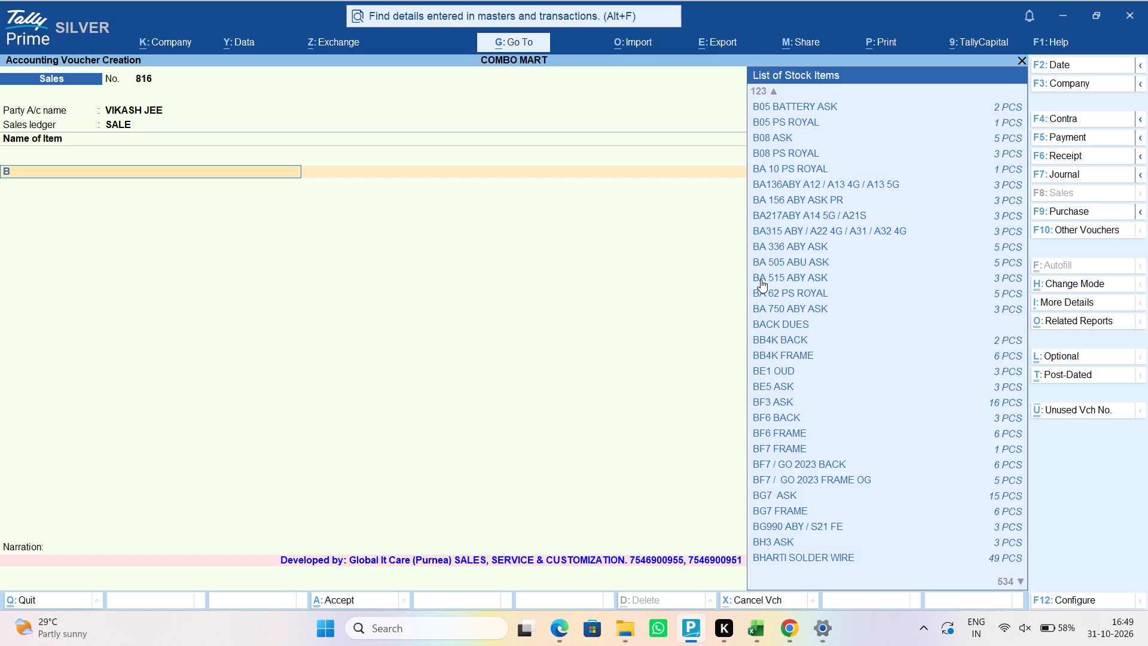
type("LP")
key("space")
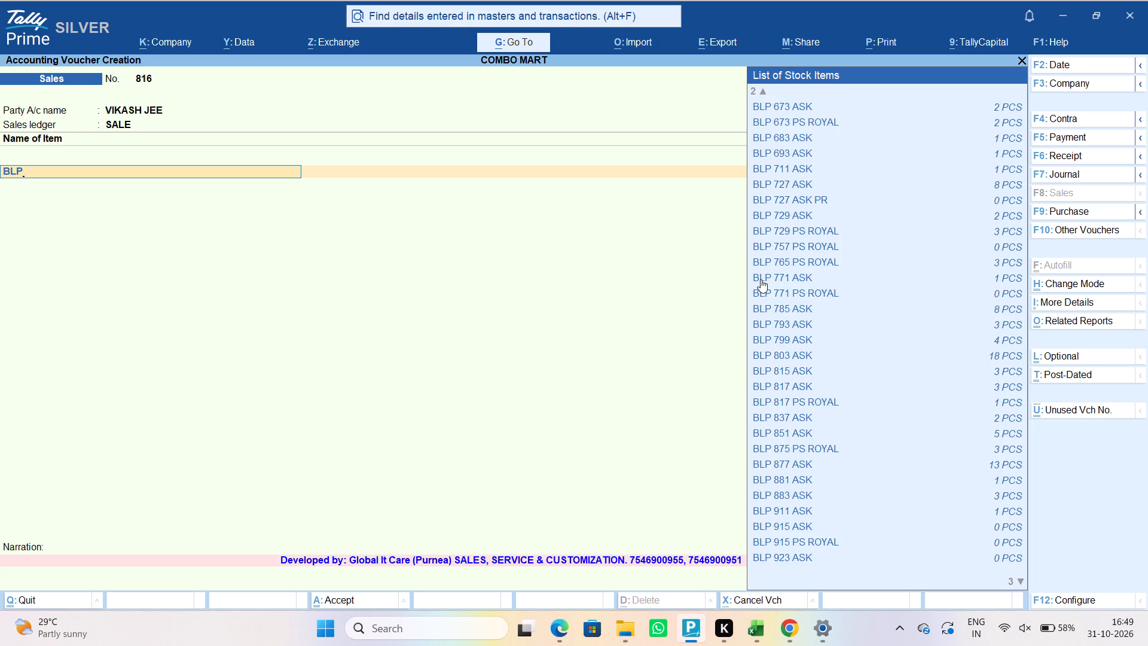
type("877")
key("space")
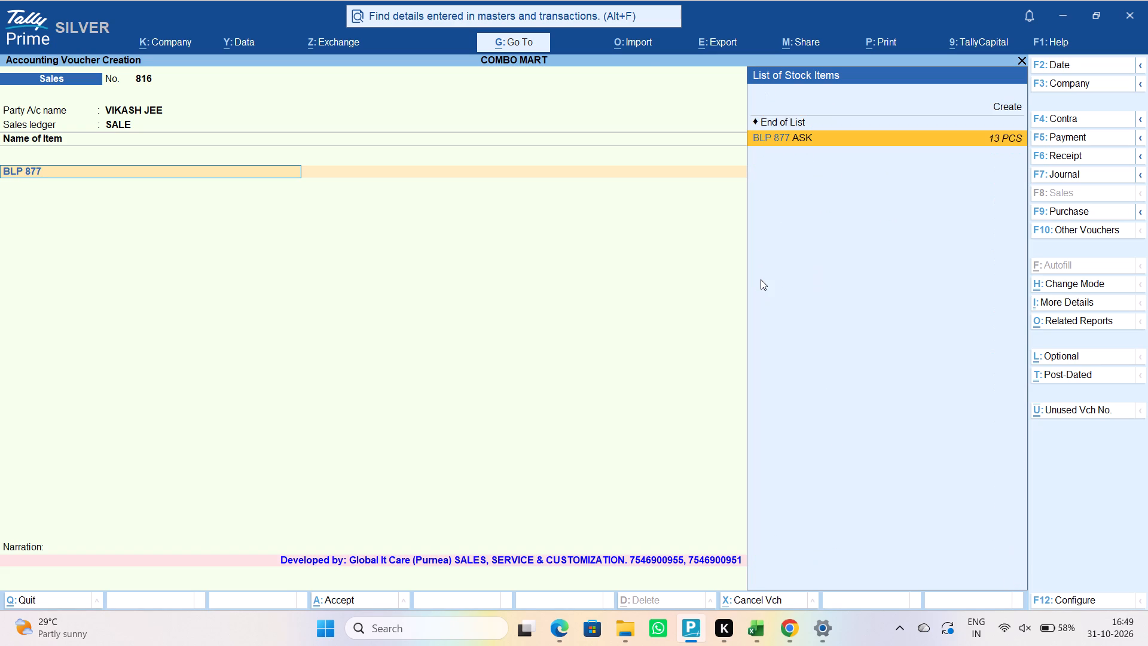
key("Return")
key("Return")
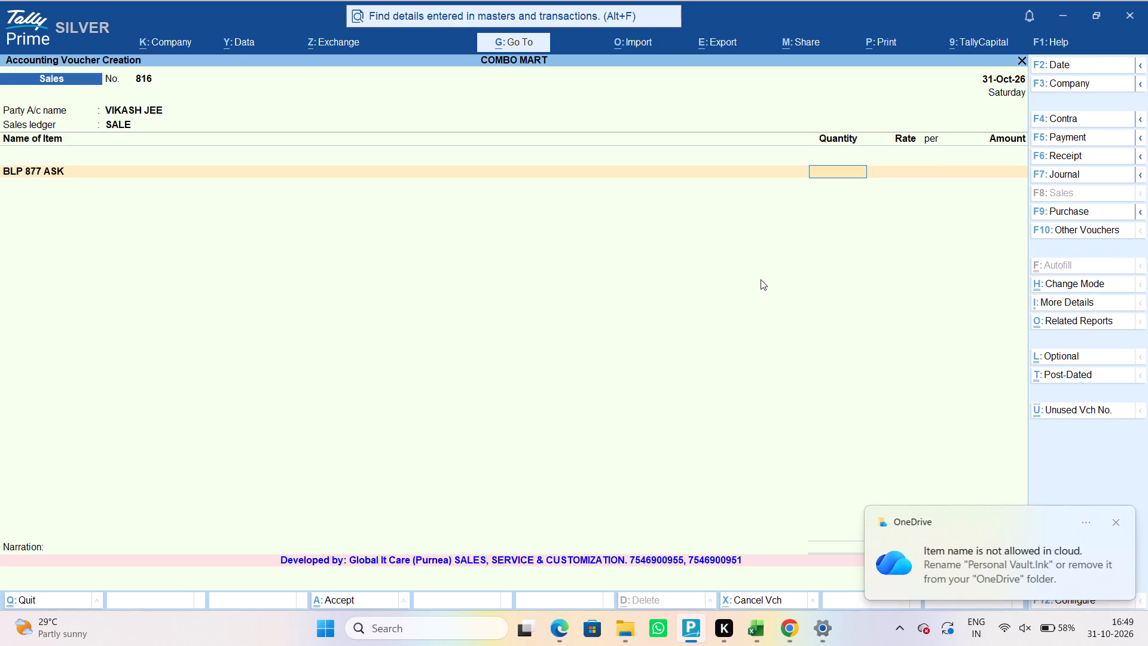
key("2")
key("Return")
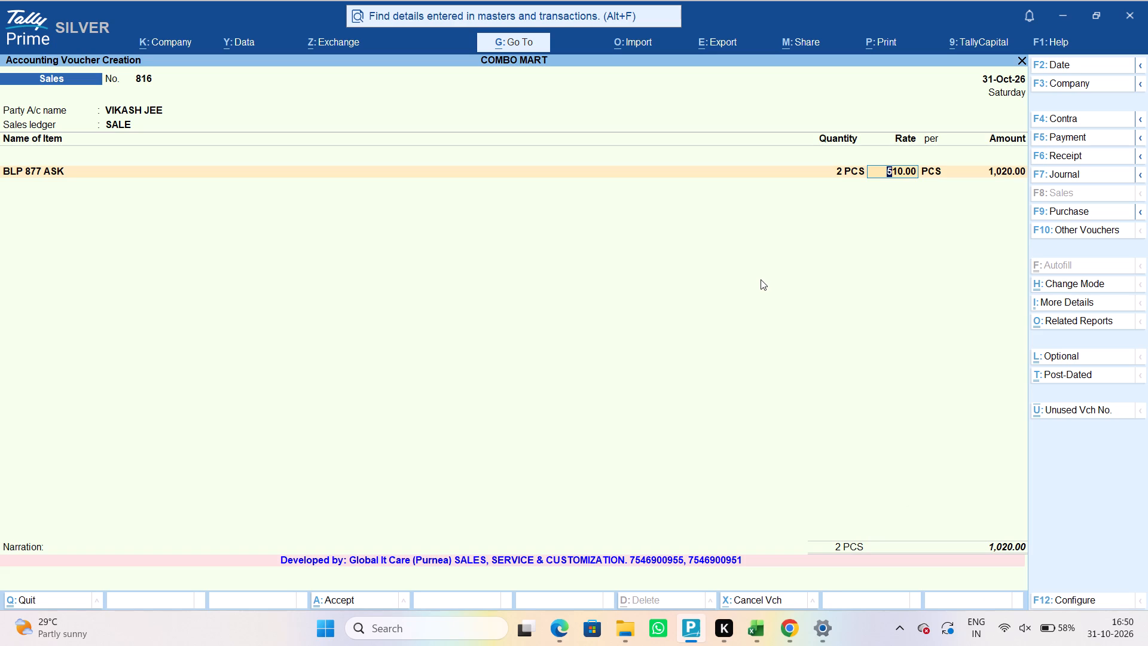
type("510")
key("Return")
key("Return")
key("Return")
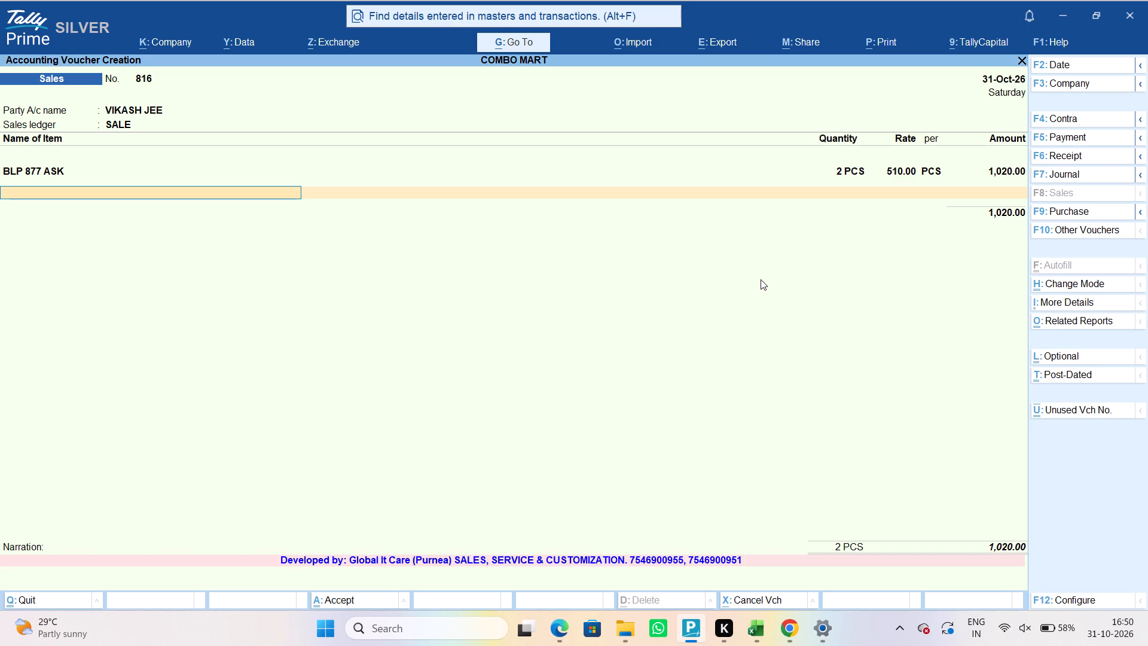
Add the item REALME 5 / C3 VARNI RIDER with quantity 5 and rate 490.
type("C3")
key("space")
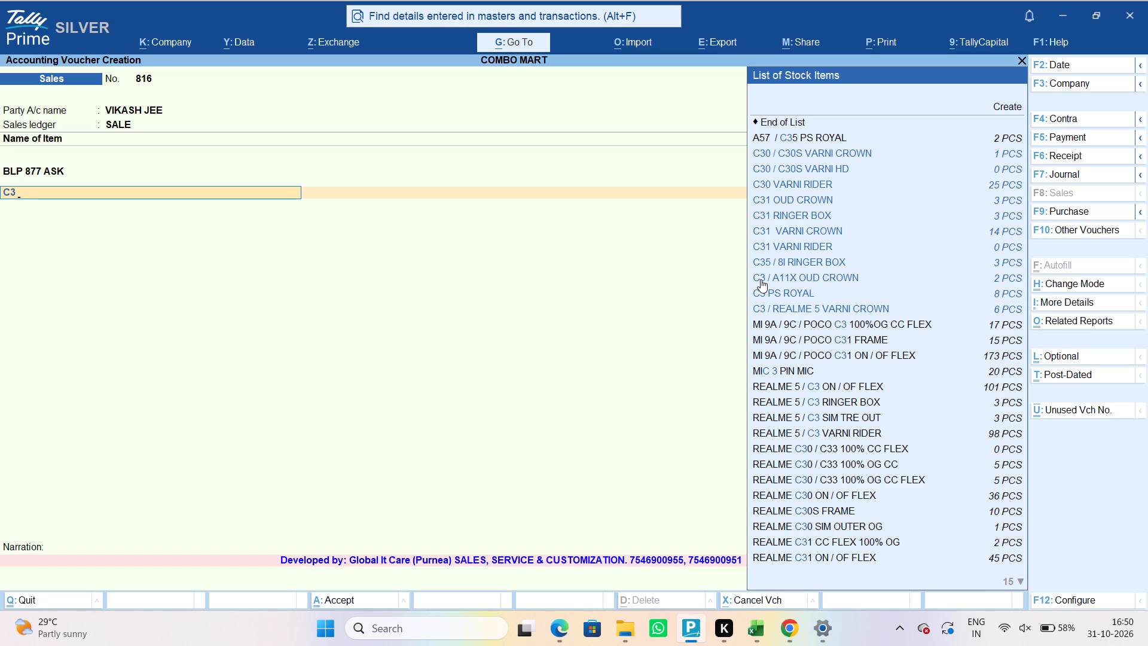
type("VAR")
key("Return")
key("Return")
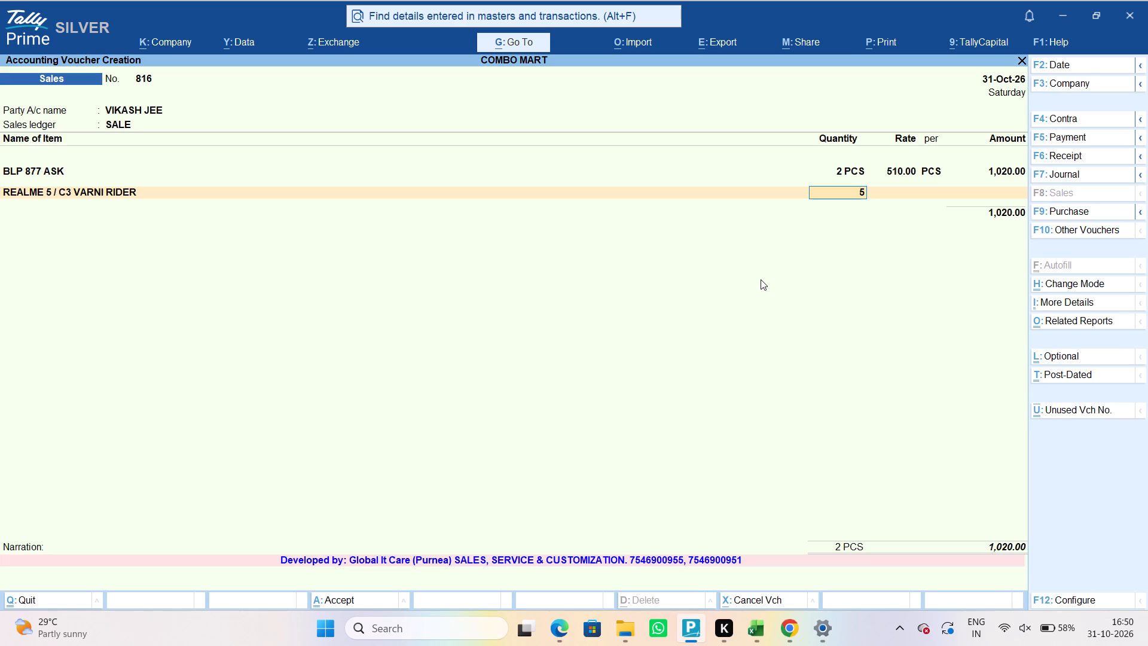
key("5")
key("Return")
type("490")
key("Return")
key("Return")
key("Return")
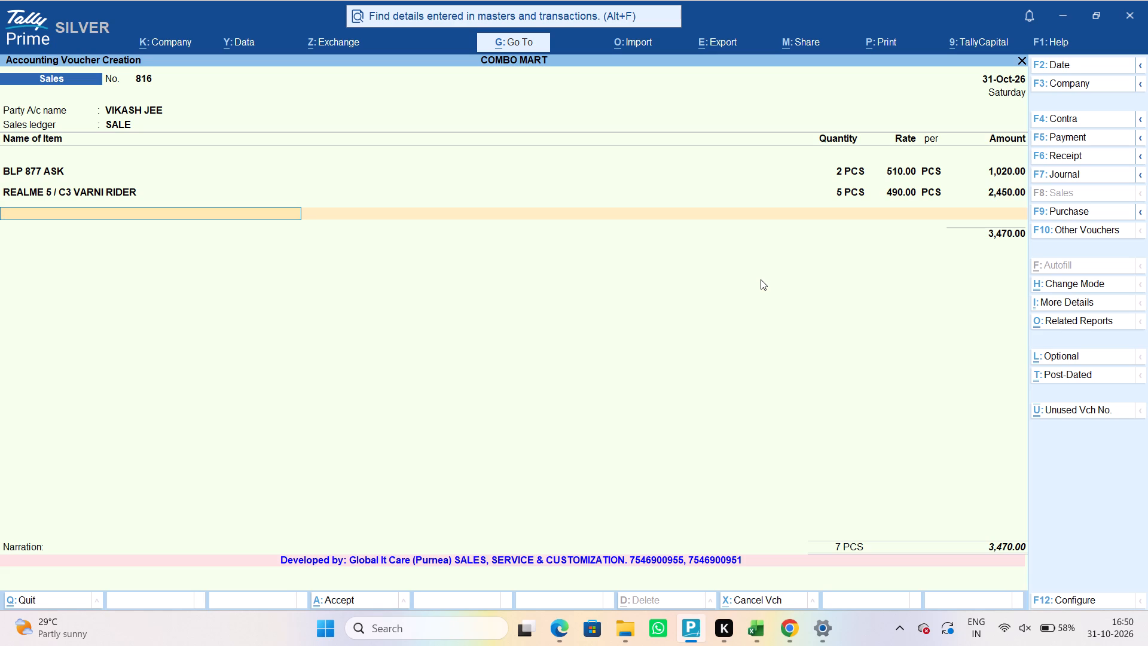
Add the item A57 / C11 PS ROYAL to the voucher with quantity 5 and rate 480.
type("A57 C11")
key("space")
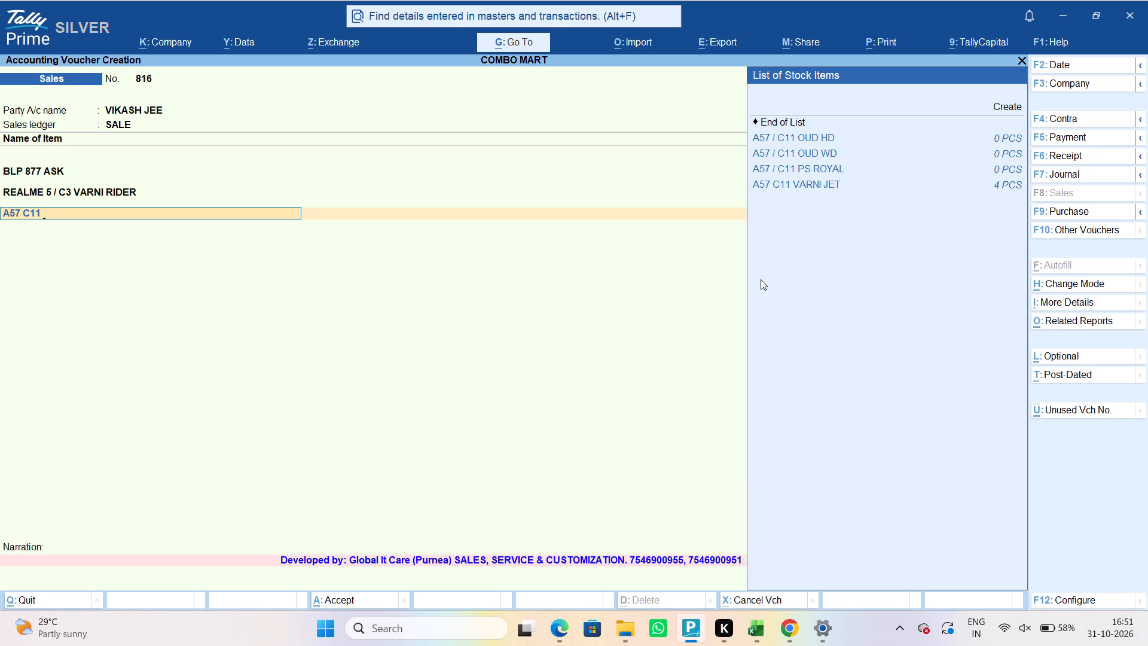
type("PS")
key("Return")
key("Return")
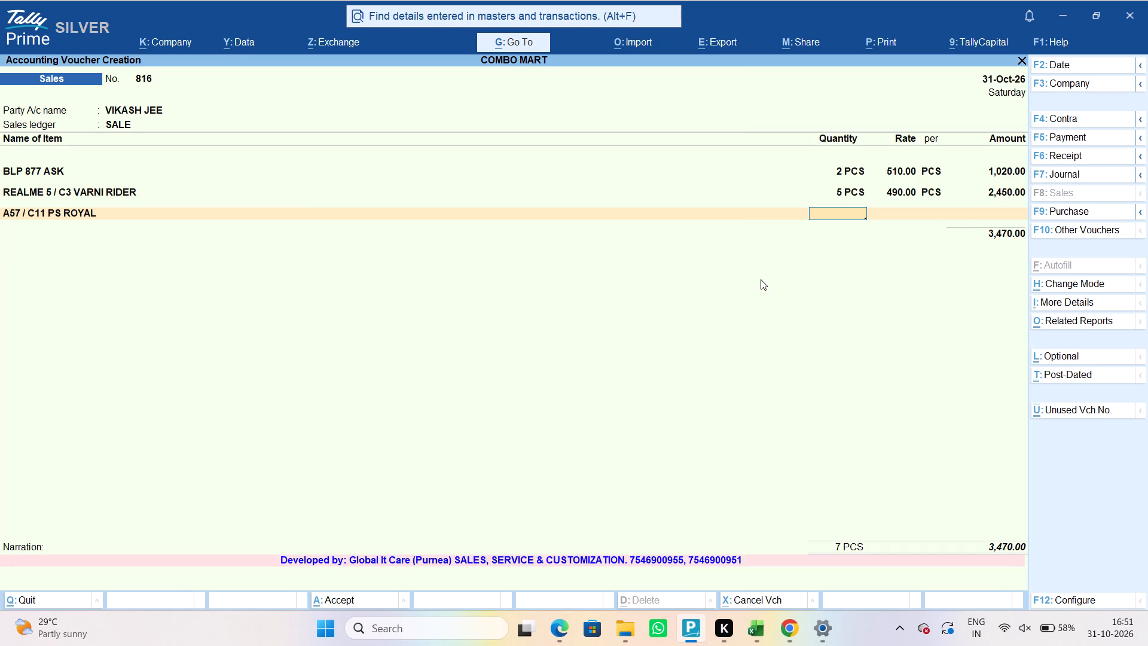
key("5")
key("Return")
type("480")
key("Return")
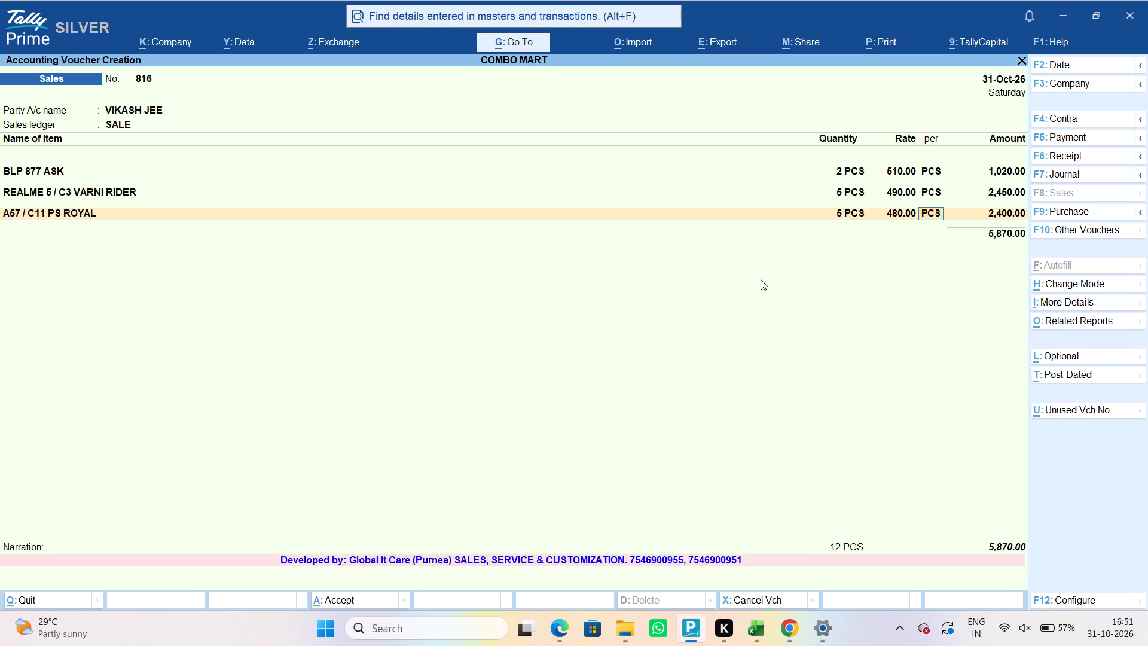
key("Return")
key("Return")
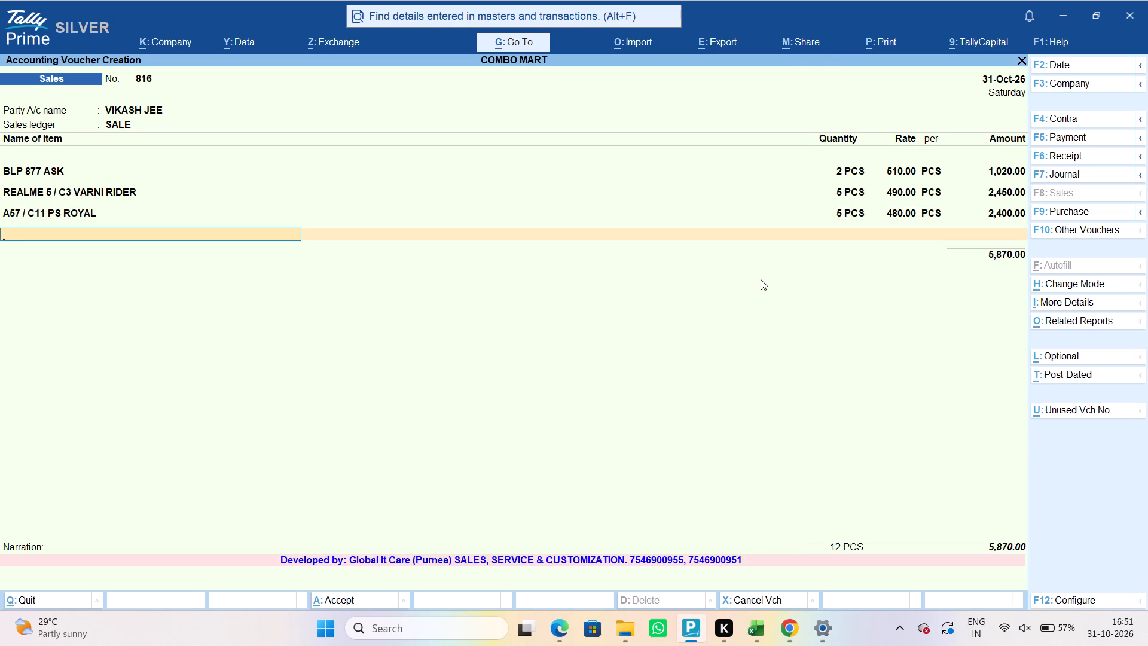
Add the item Y20 PS ROYAL with quantity 10, accepting the default rate of 465.
type("Y20 PS")
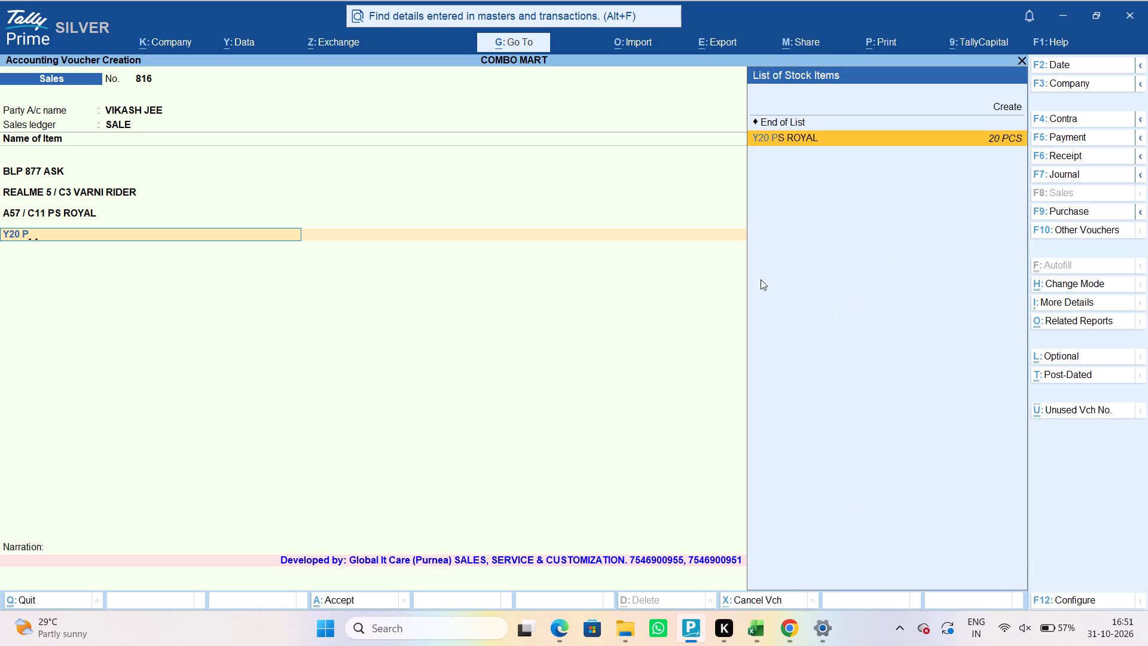
key("Return")
key("Return")
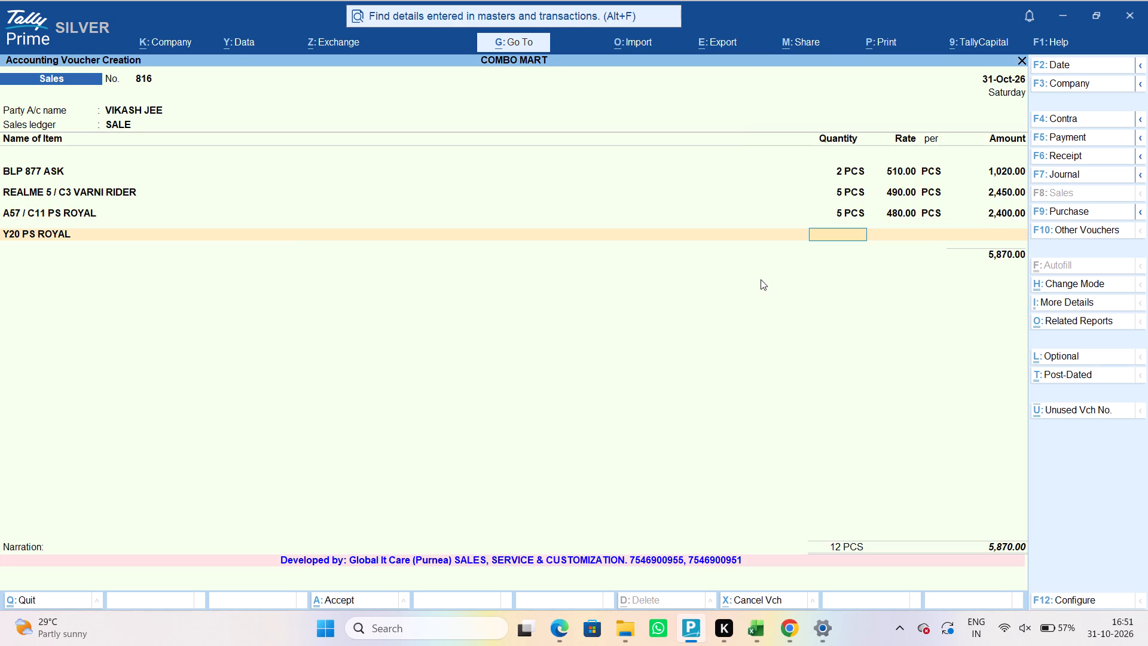
type("10")
key("Return")
key("Return")
key("Return")
key("Return")
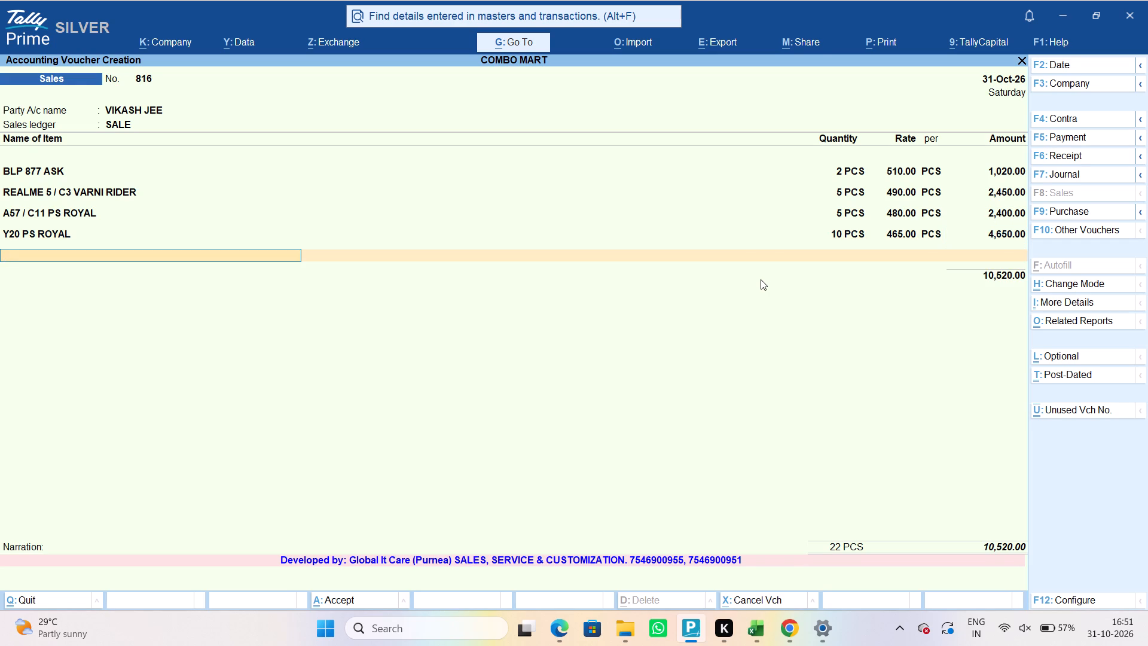
Add the item MI A3 NEW ASK SUPER as the next line of the voucher.
type("A3 NEW")
key("space")
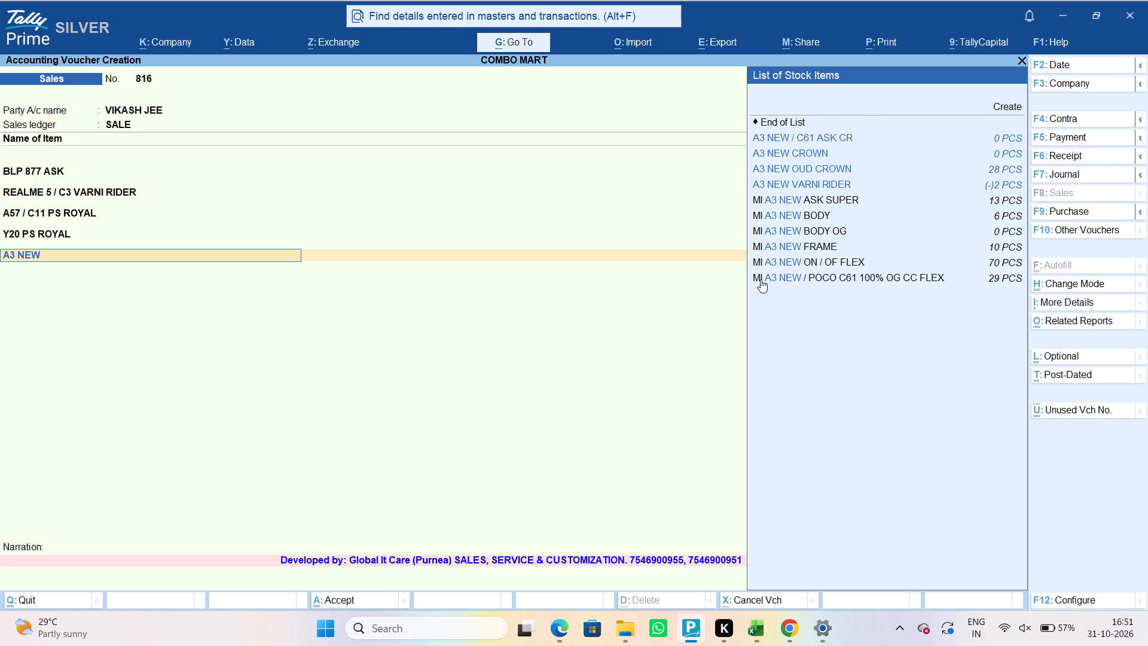
type("ASK")
key("Return")
key("Return")
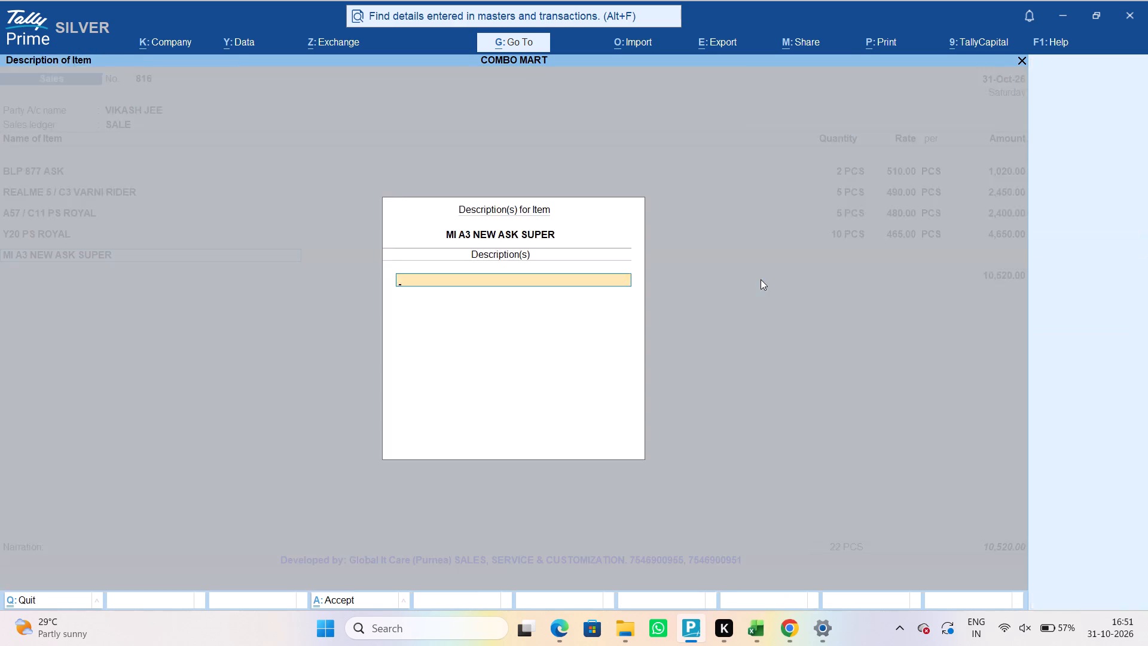
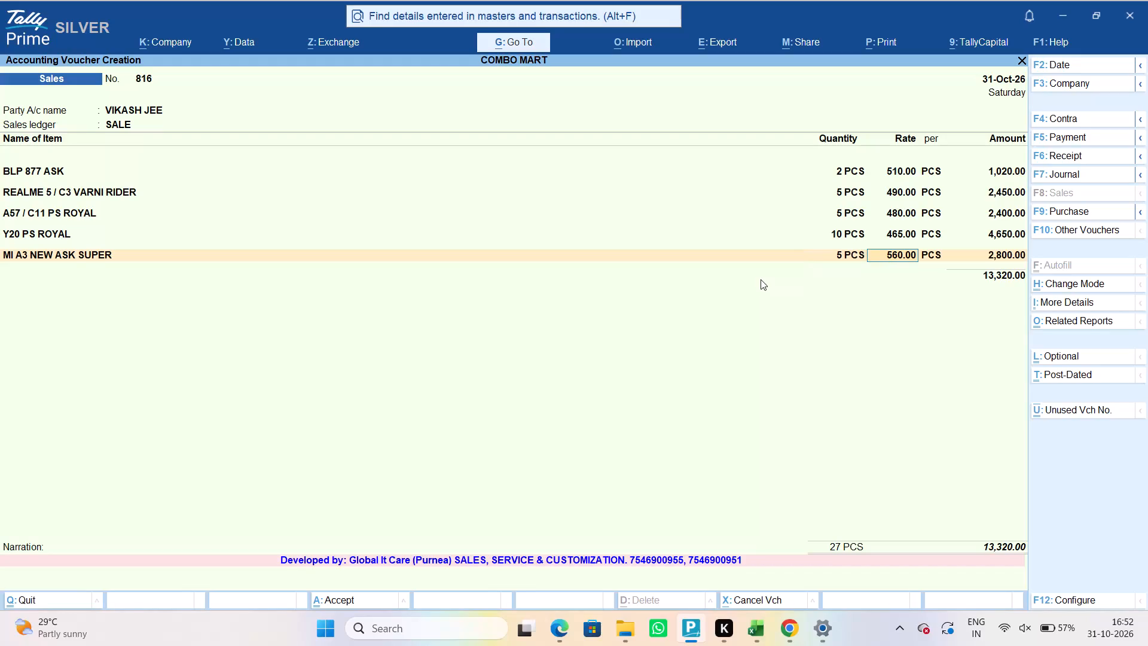
Accept the default rate of 560 for MI A3 NEW ASK SUPER and complete its line.
key("Return")
key("Return")
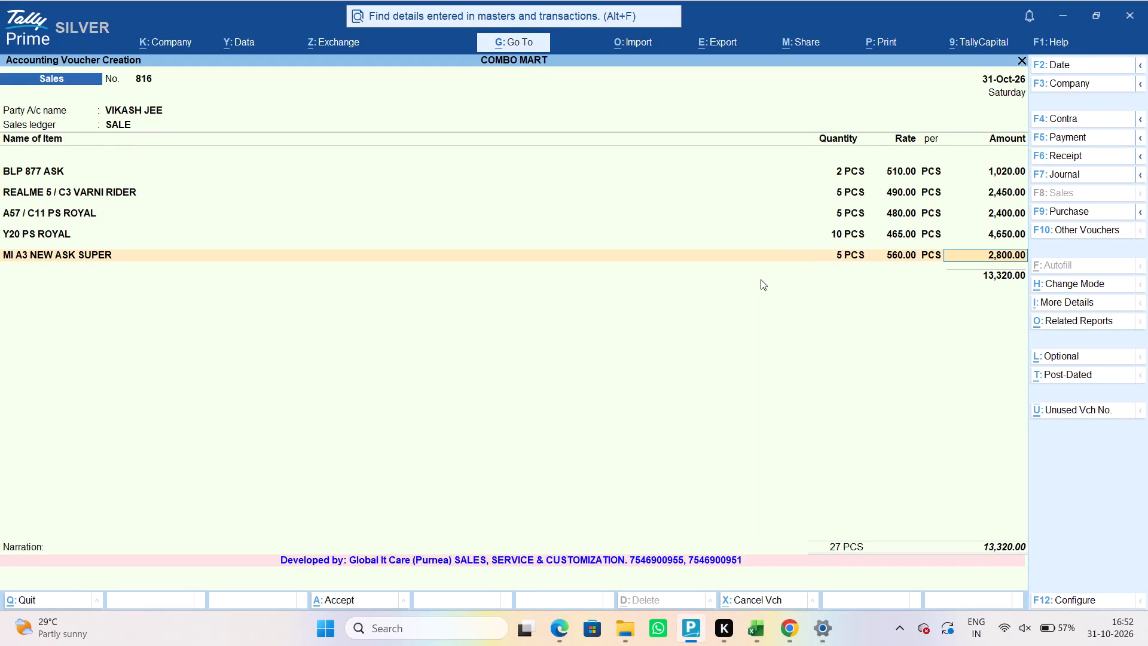
key("Return")
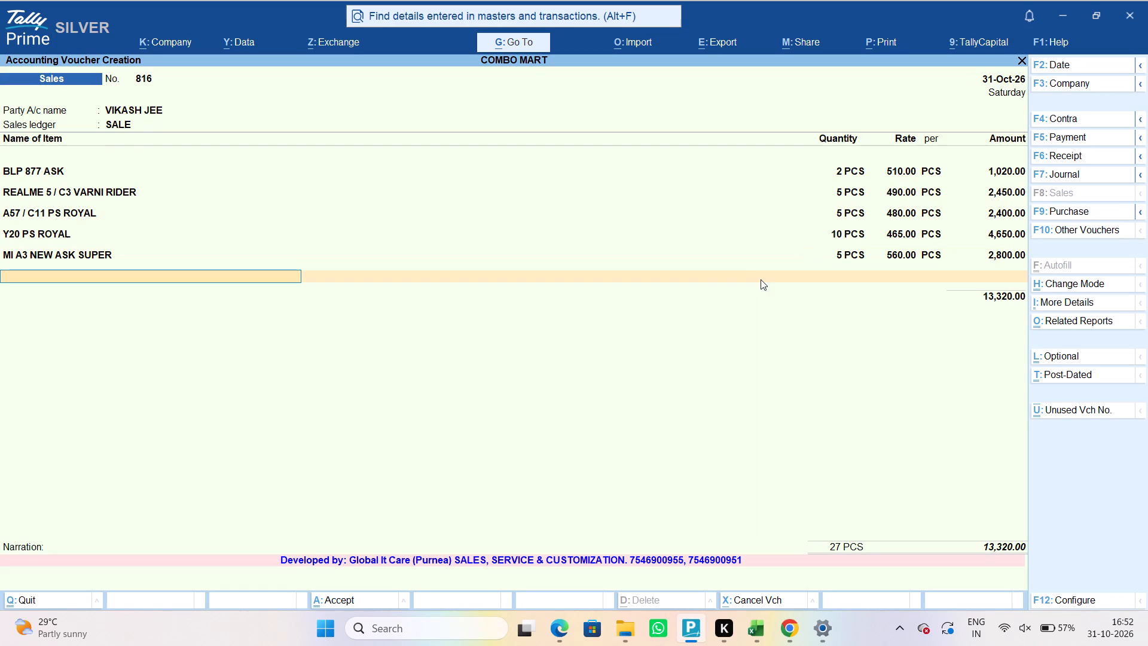
Add the item X6720 CROWN to the voucher with quantity 3 and rate 560.
key("x")
type("6720")
key("space")
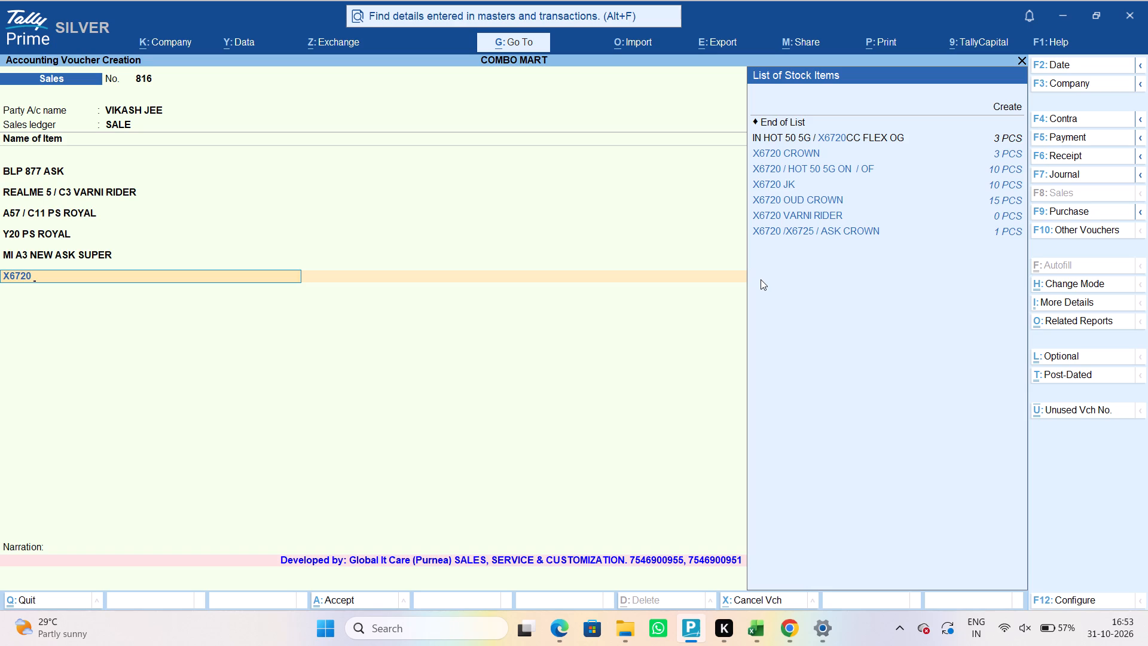
key("Down")
key("Down")
key("Down")
key("Down")
key("Down")
key("Down")
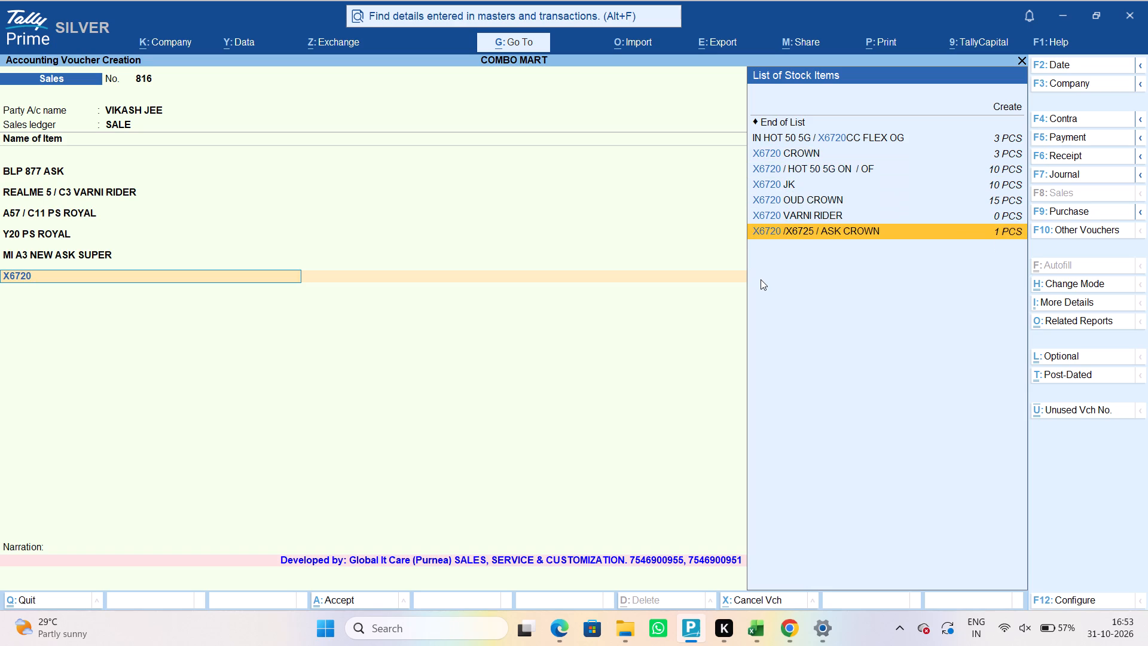
key("Down")
key("Down")
key("Down")
key("Up")
key("Up")
key("Up")
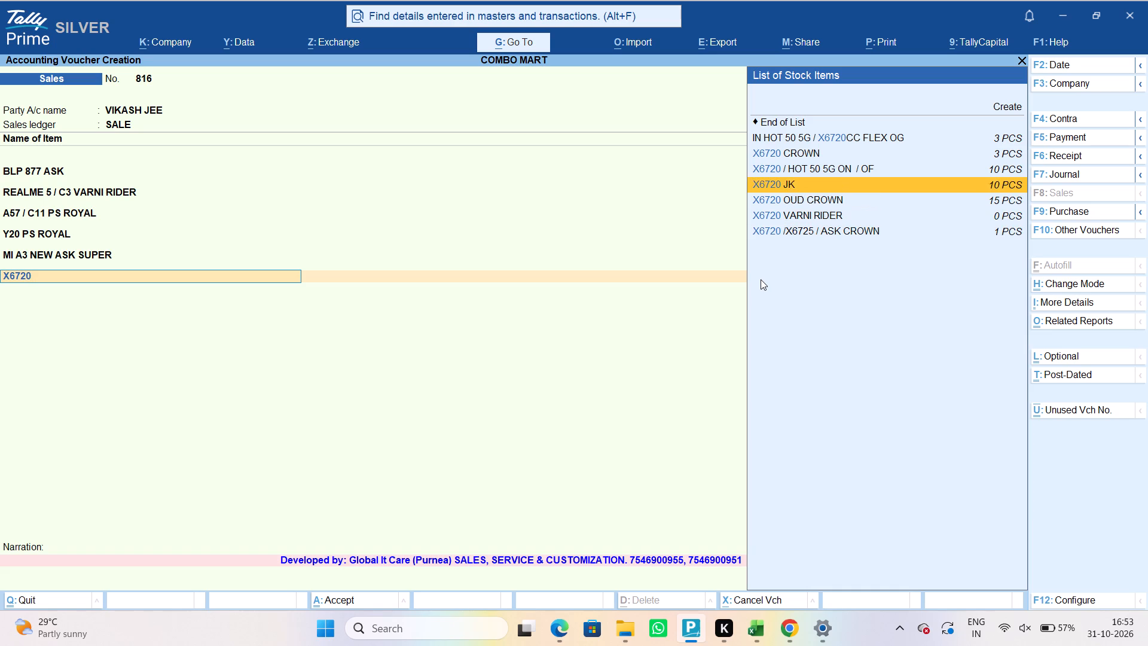
key("Up")
key("Up")
key("Return")
key("Return")
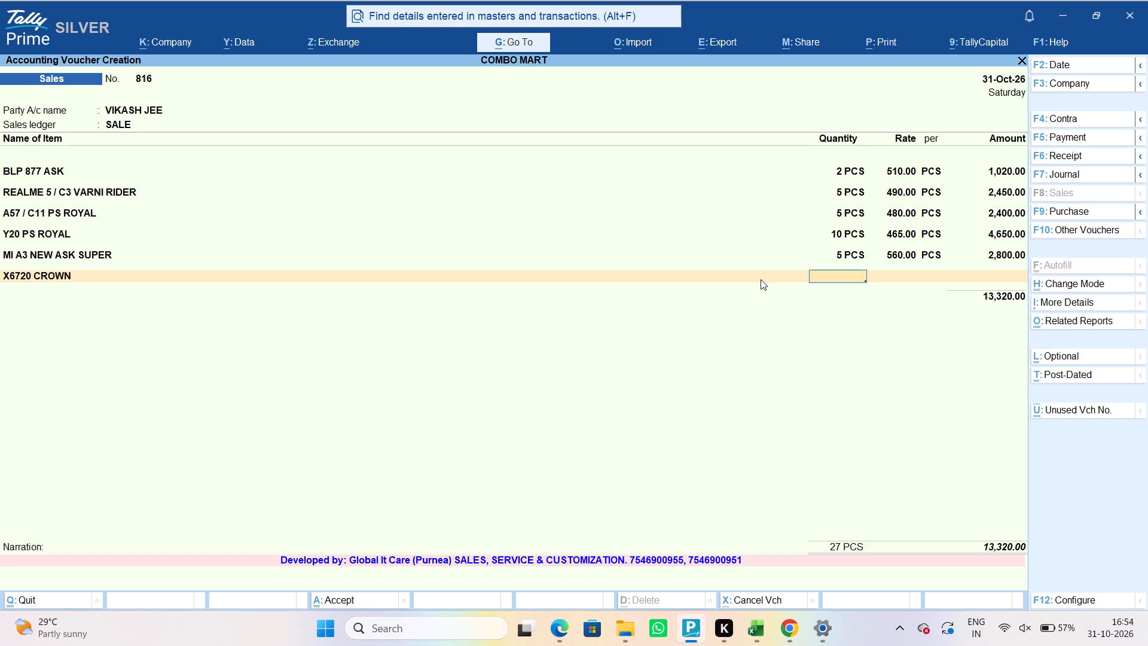
key("3")
key("Return")
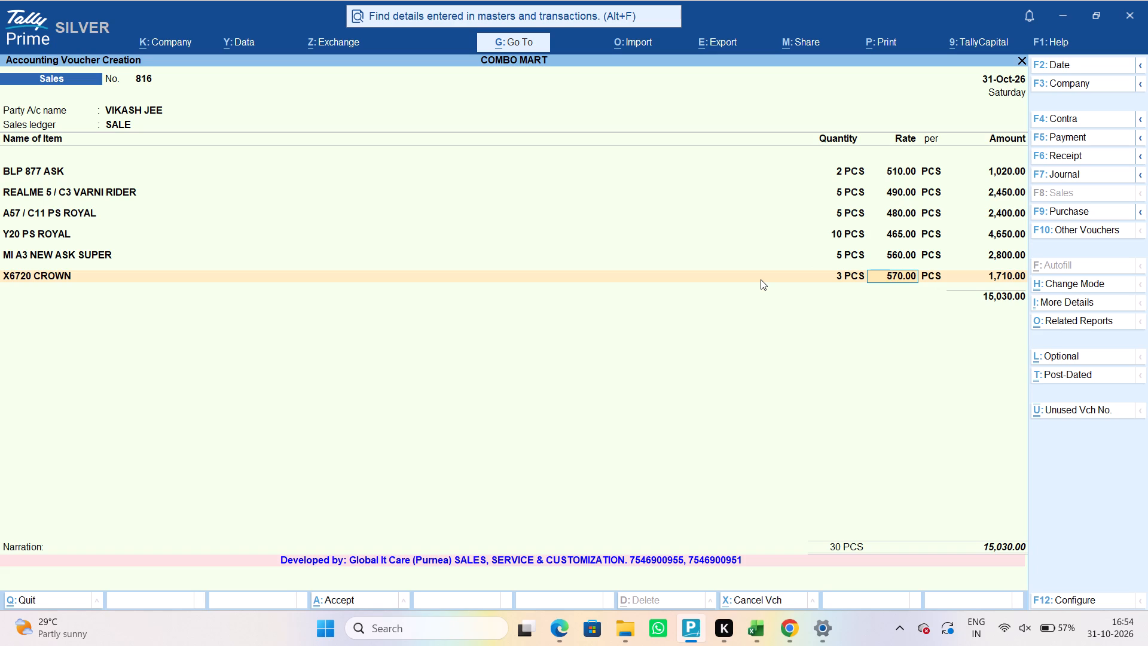
type("560")
key("Return")
key("Return")
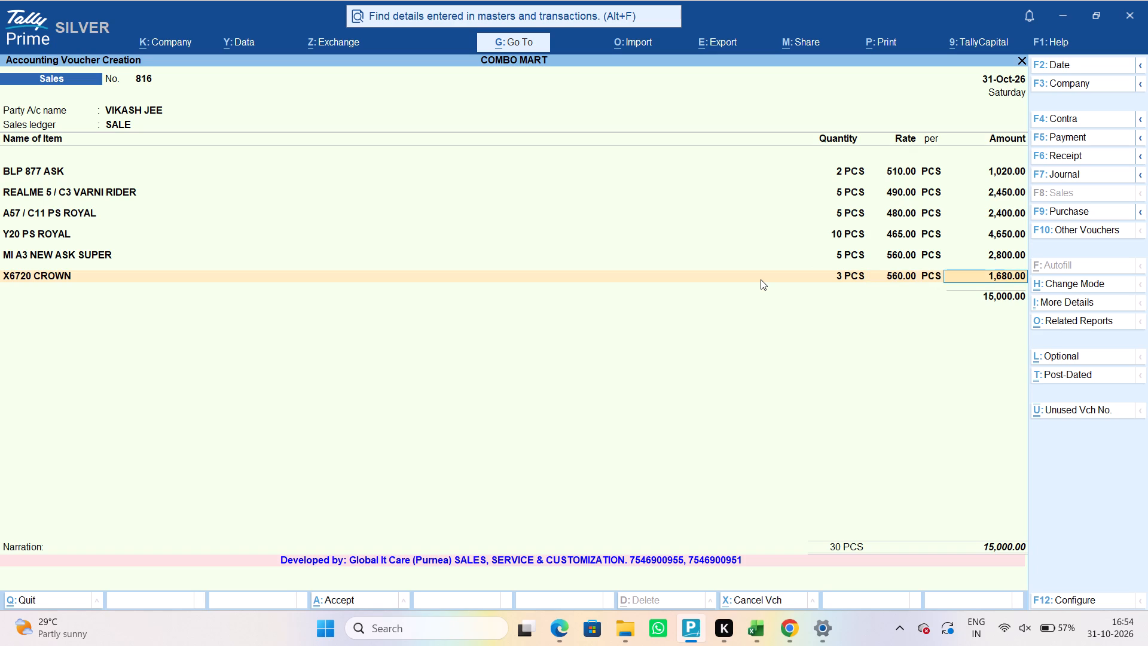
key("Return")
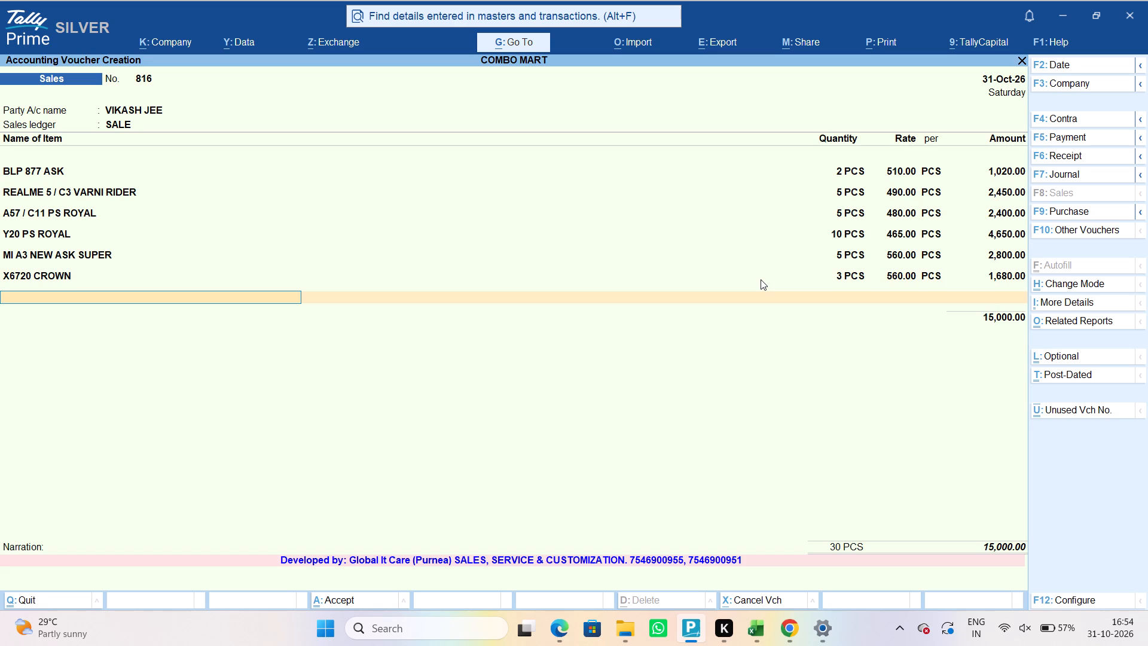
Add the item X6720 /X6725 / ASK CROWN with quantity 1, accepting the default rate of 560.
key("x")
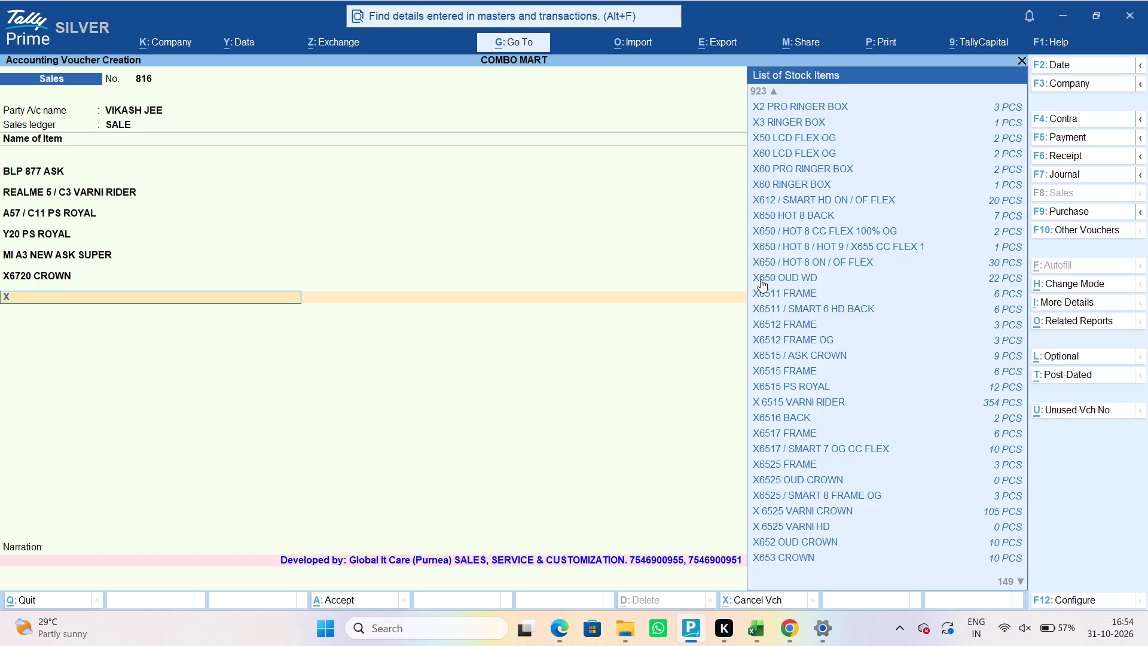
type("6720 ASK")
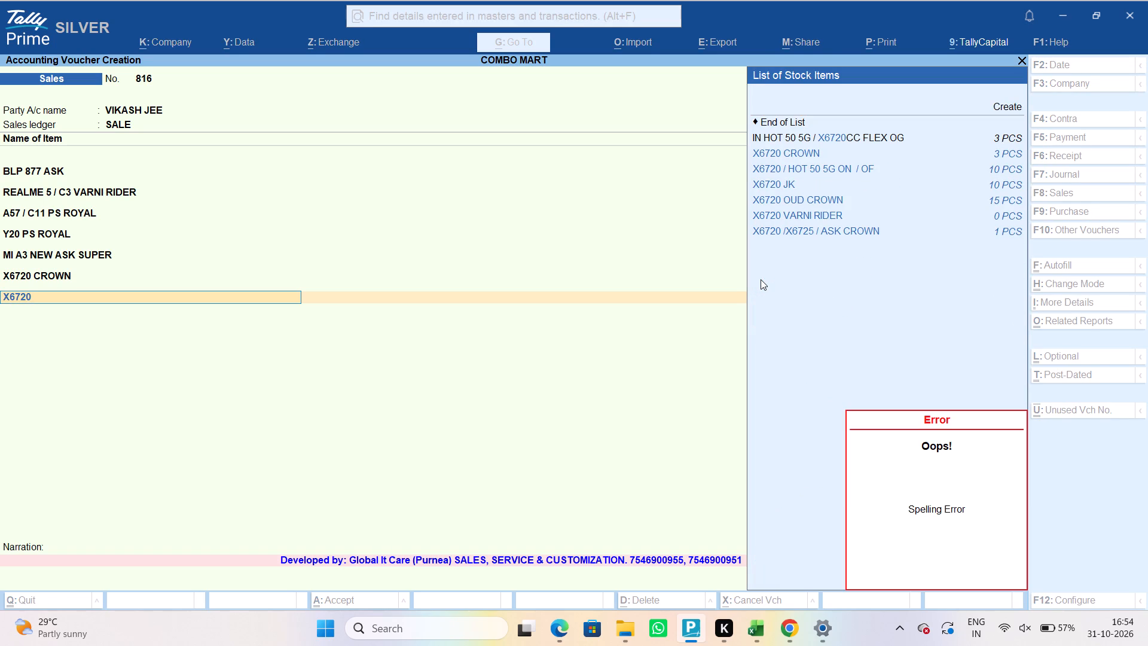
key("Down")
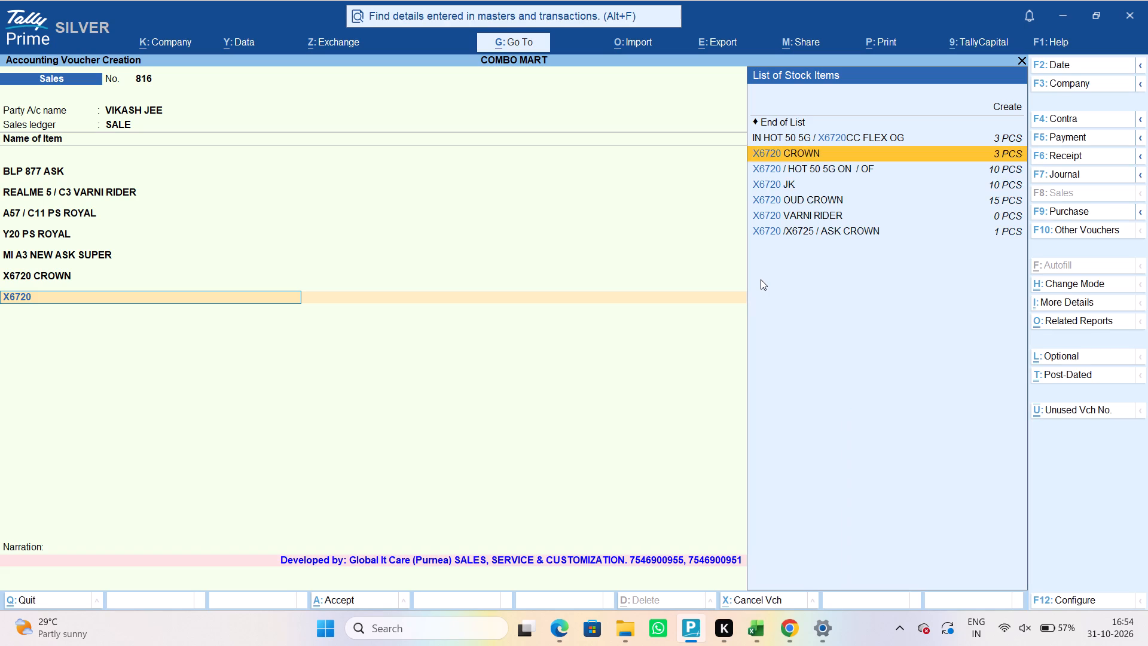
key("Down")
key("Down")
key("Down")
key("Down")
key("Down")
key("Down")
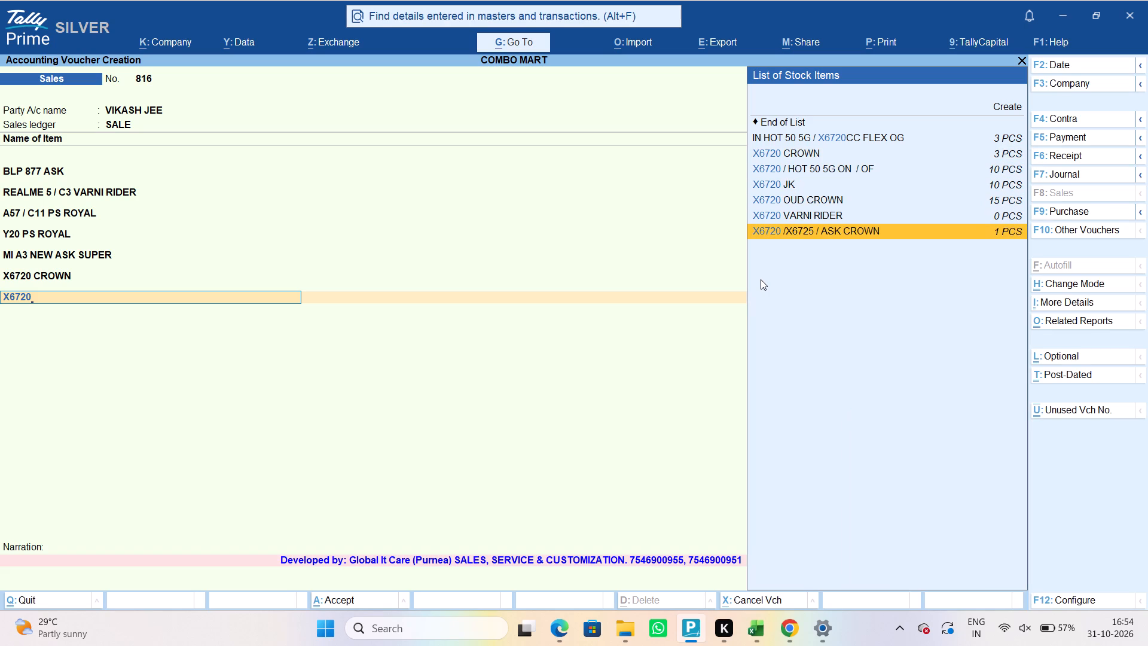
key("Return")
key("Return")
key("1")
key("Return")
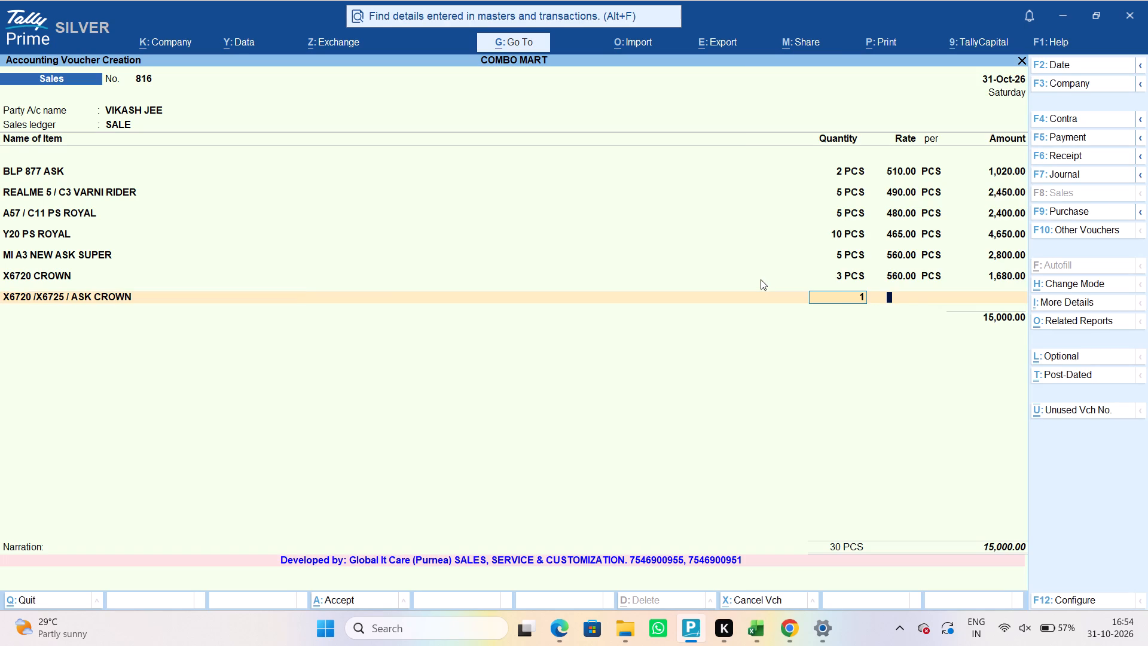
key("Return")
key("Return")
key("Return")
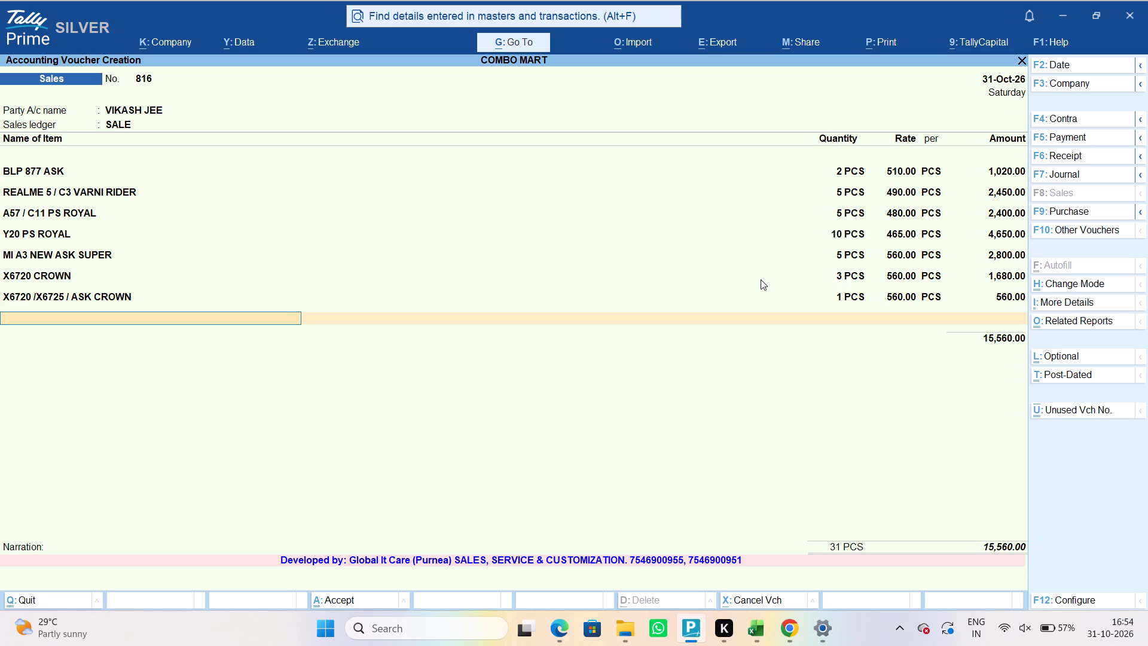
Add the item MI 9A VARNI CROWN with quantity 5, accepting the default rate of 500.
type("9A VAR")
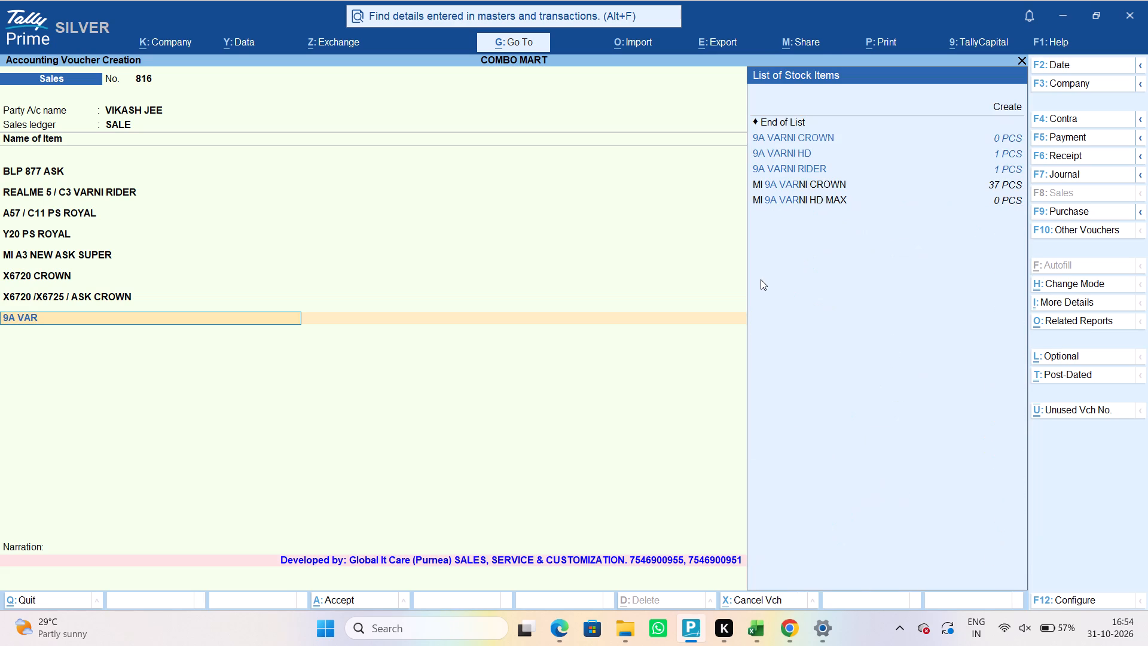
key("Down")
key("Down")
key("Down")
key("Down")
key("Return")
key("Return")
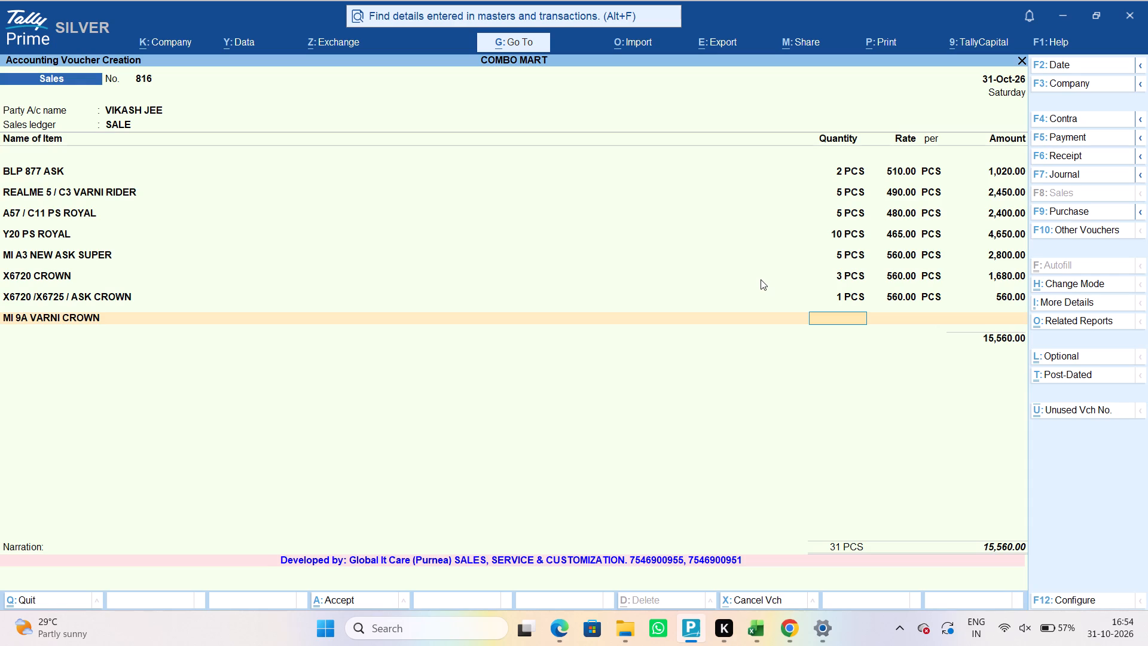
key("5")
key("Return")
key("Return")
key("Return")
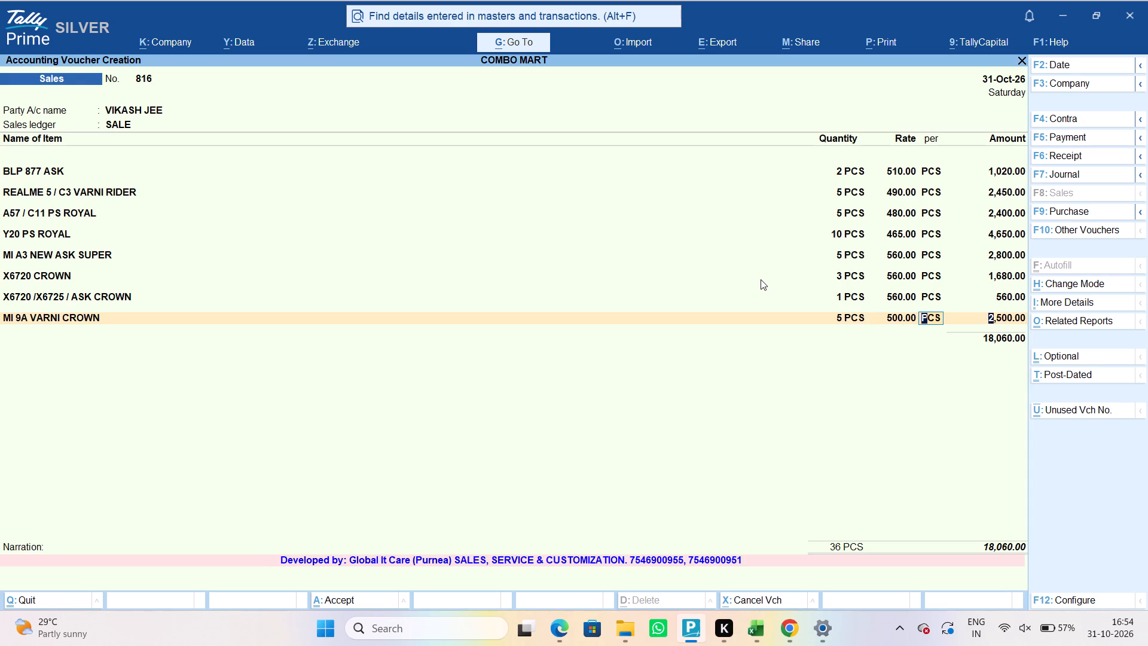
key("Return")
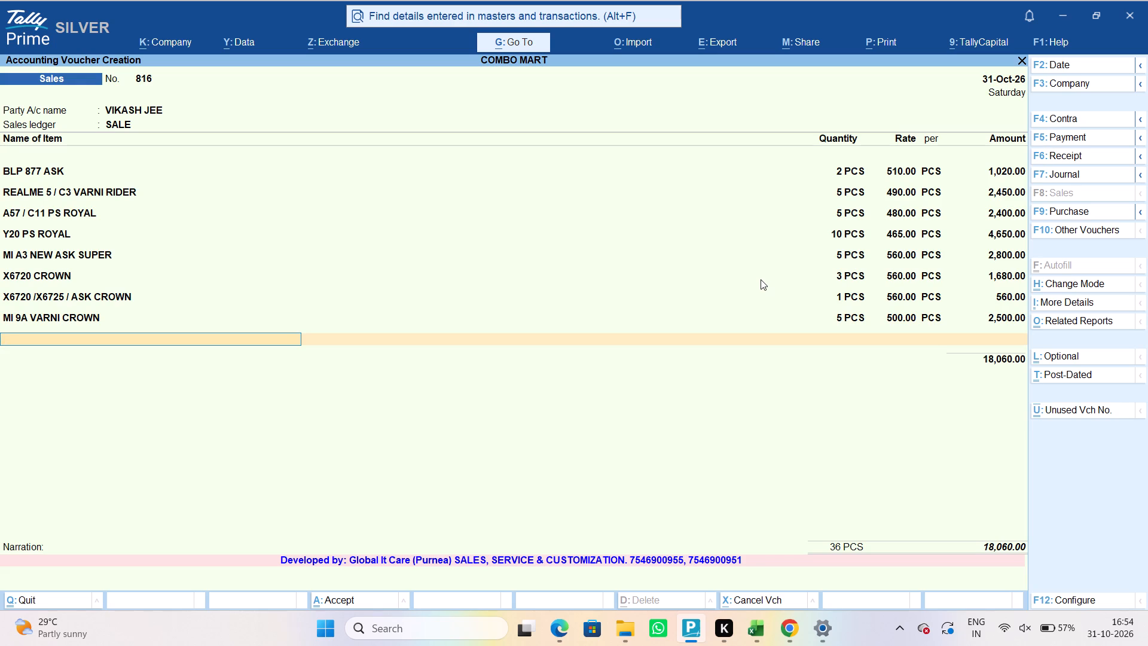
Add the item A13 4G JK to the voucher with quantity 3 and rate 520.
type("A13")
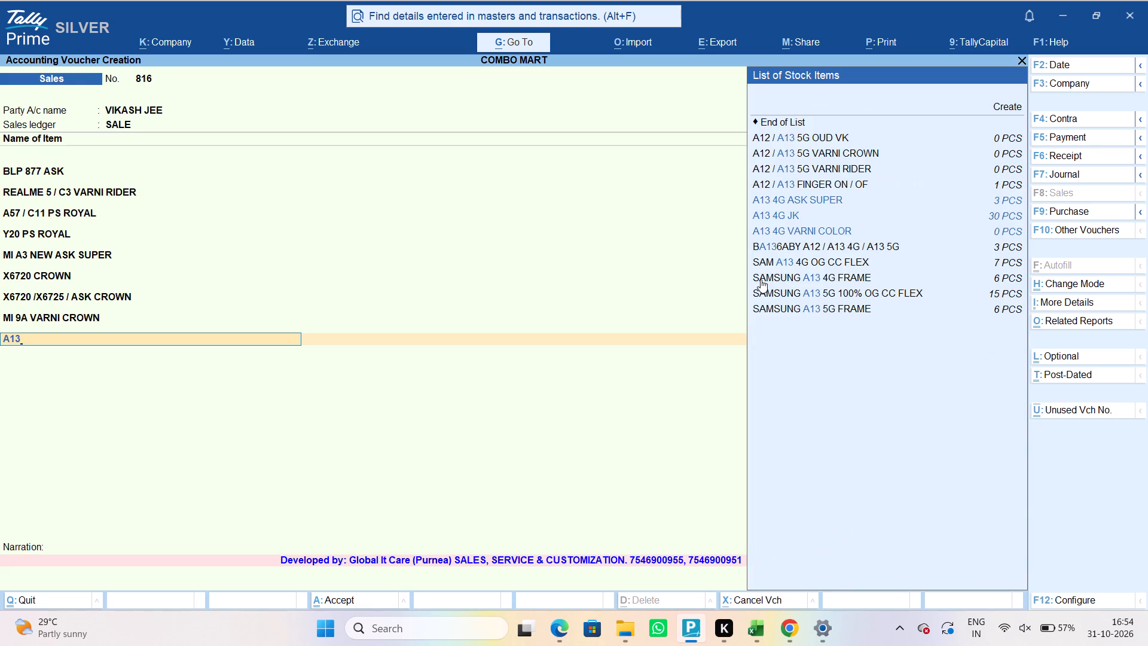
key("space")
type("AS")
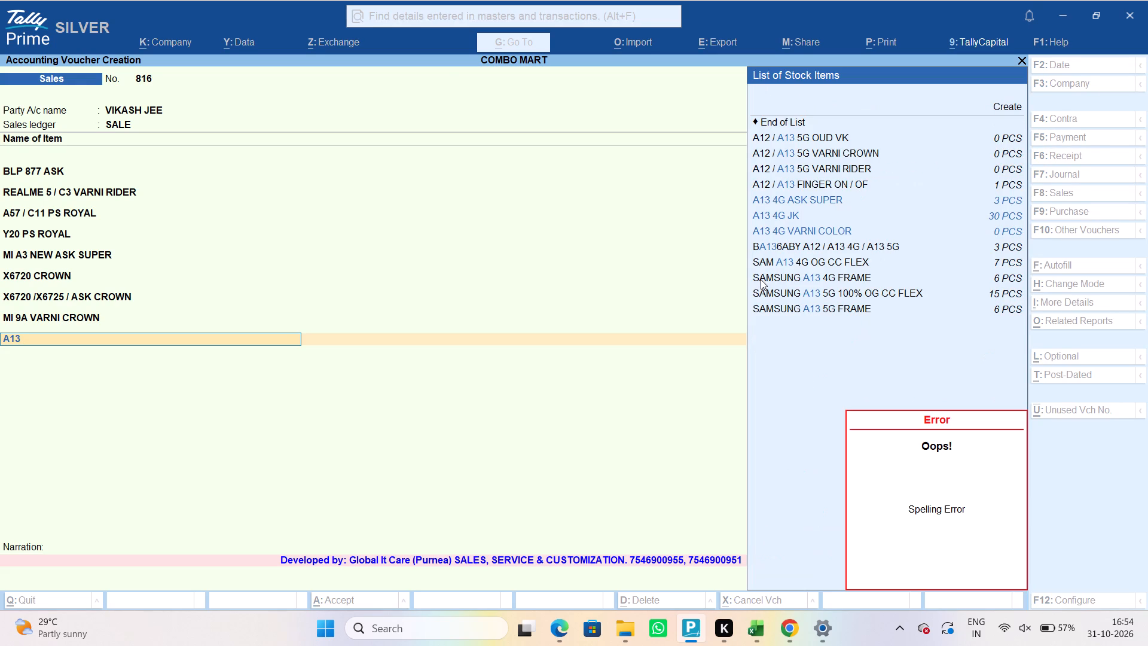
key("Down")
key("Down")
key("Down")
key("Up")
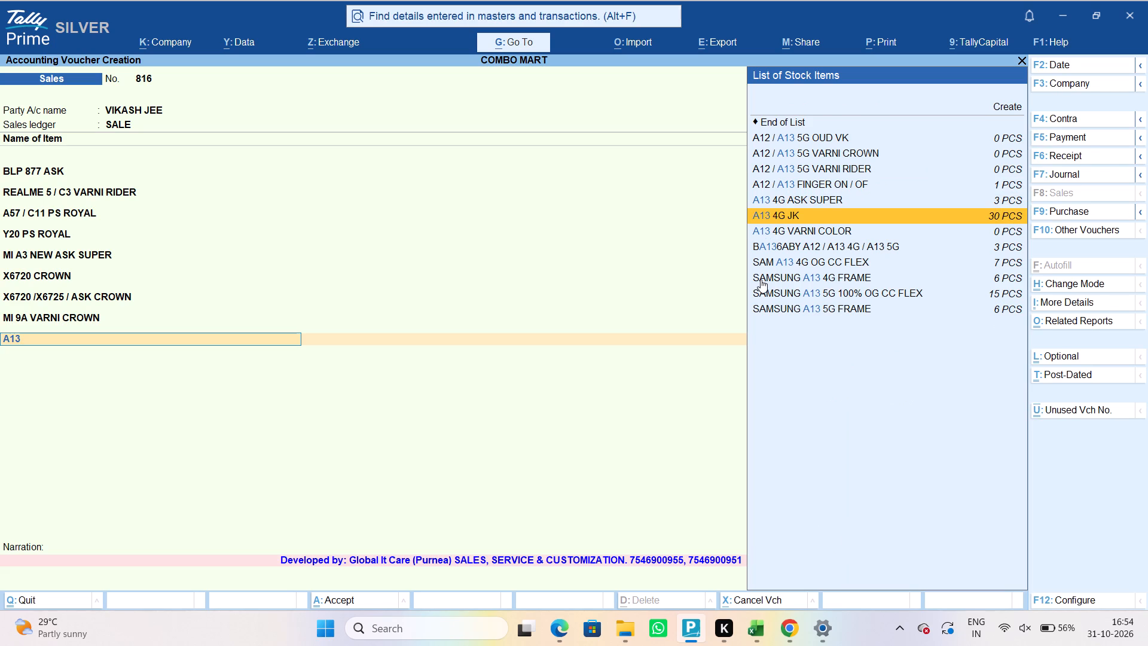
key("Return")
key("Return")
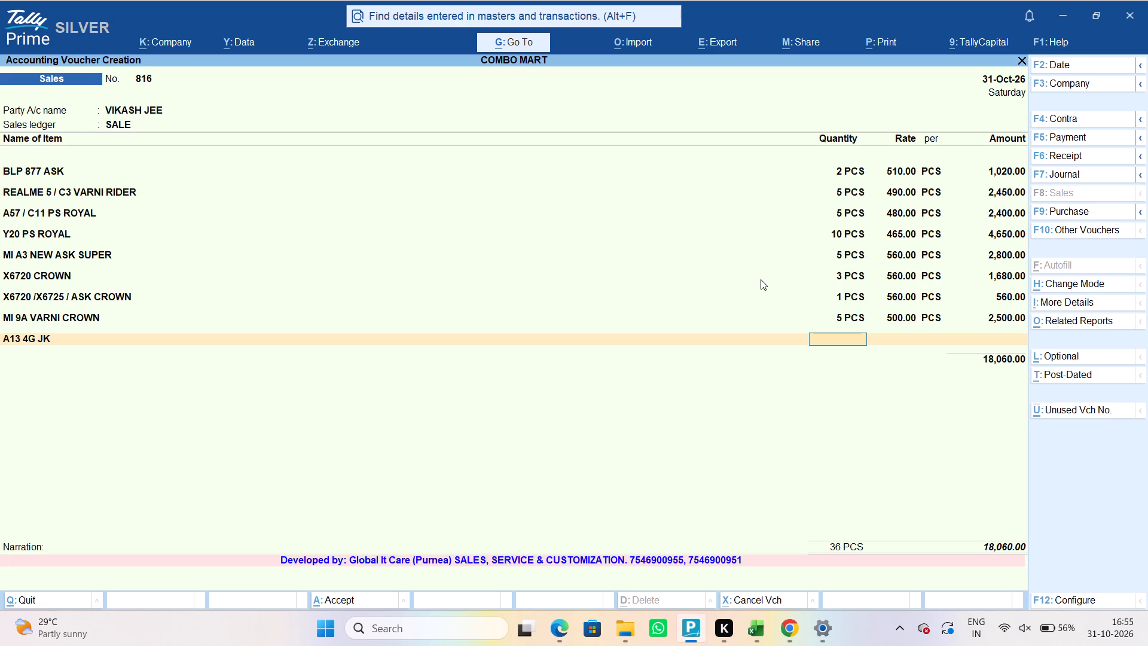
key("3")
key("Return")
type("520")
key("Return")
key("Return")
key("Return")
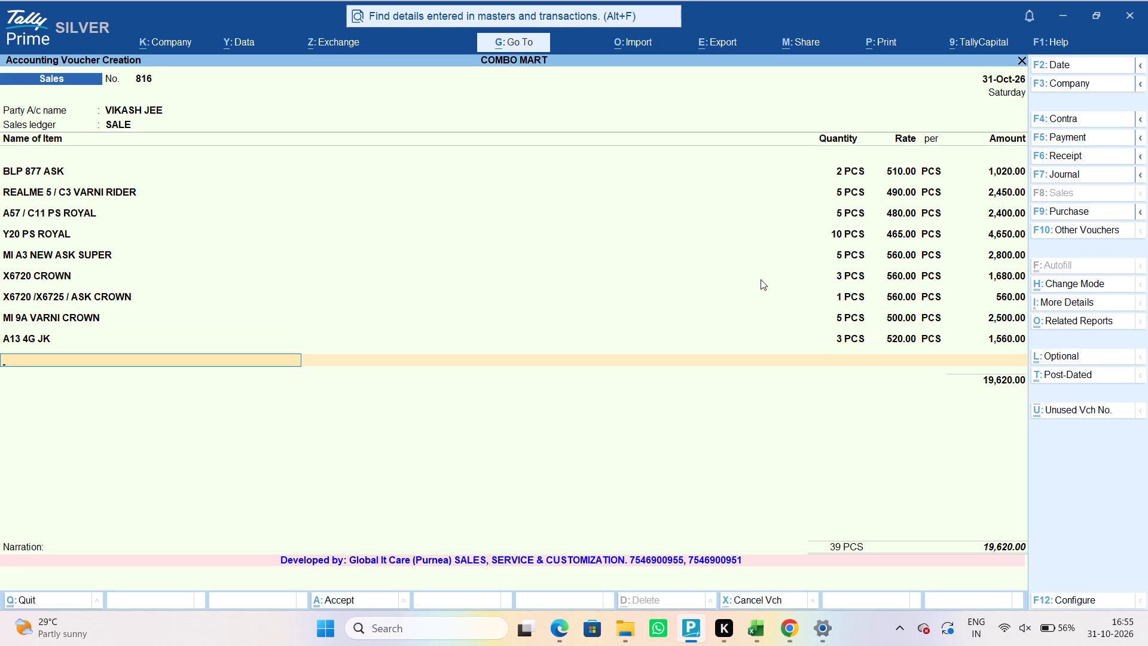
Add the item 6A VARNI RIDER to the voucher with quantity 2 and rate 480.
type("6A V")
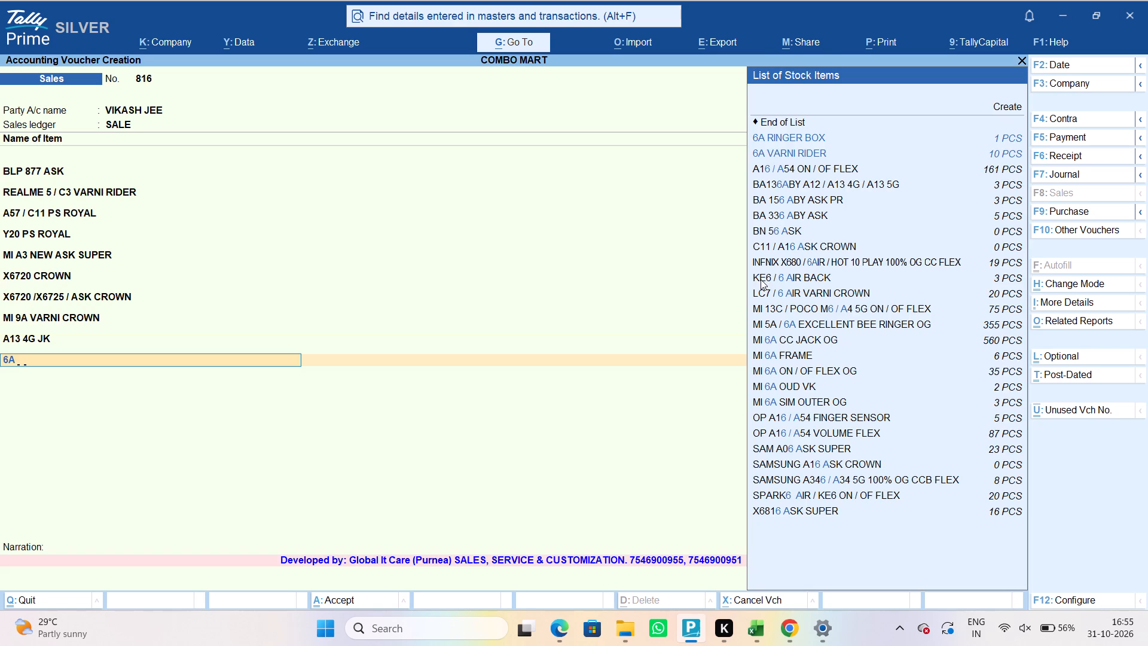
key("Return")
key("Return")
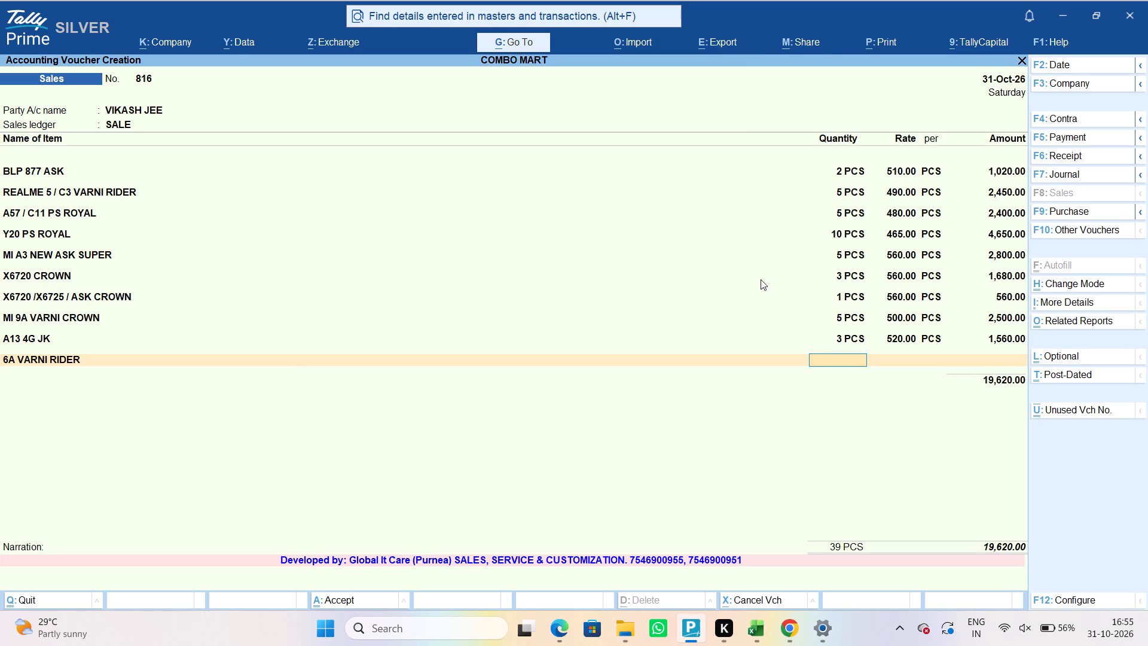
key("2")
key("Return")
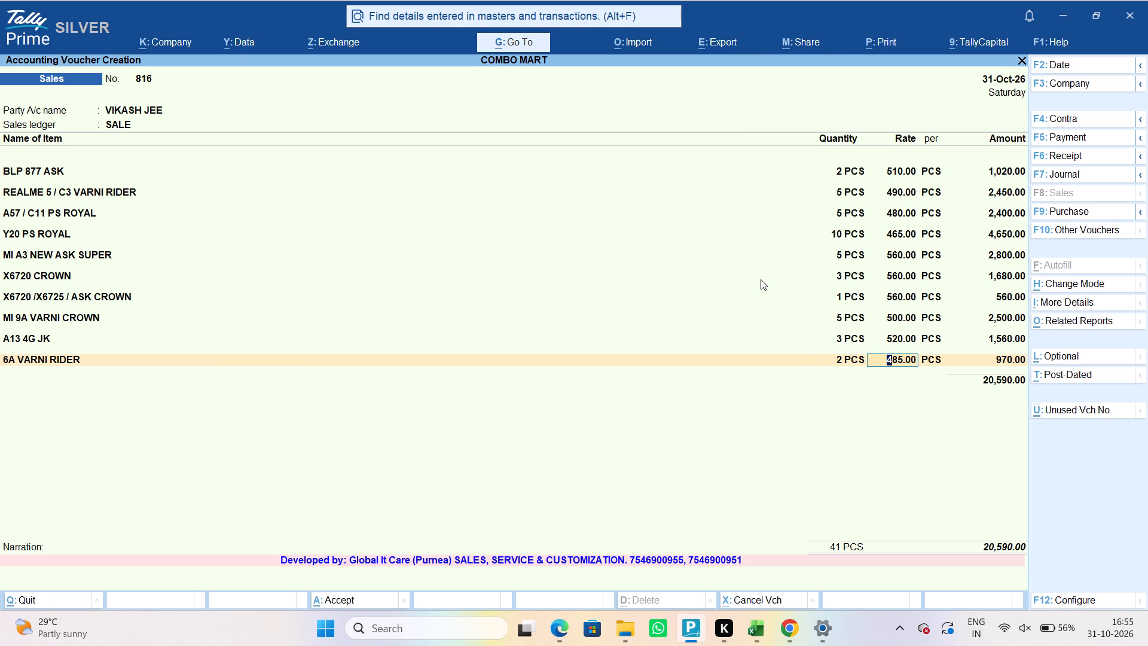
type("480")
key("Return")
key("Return")
key("Return")
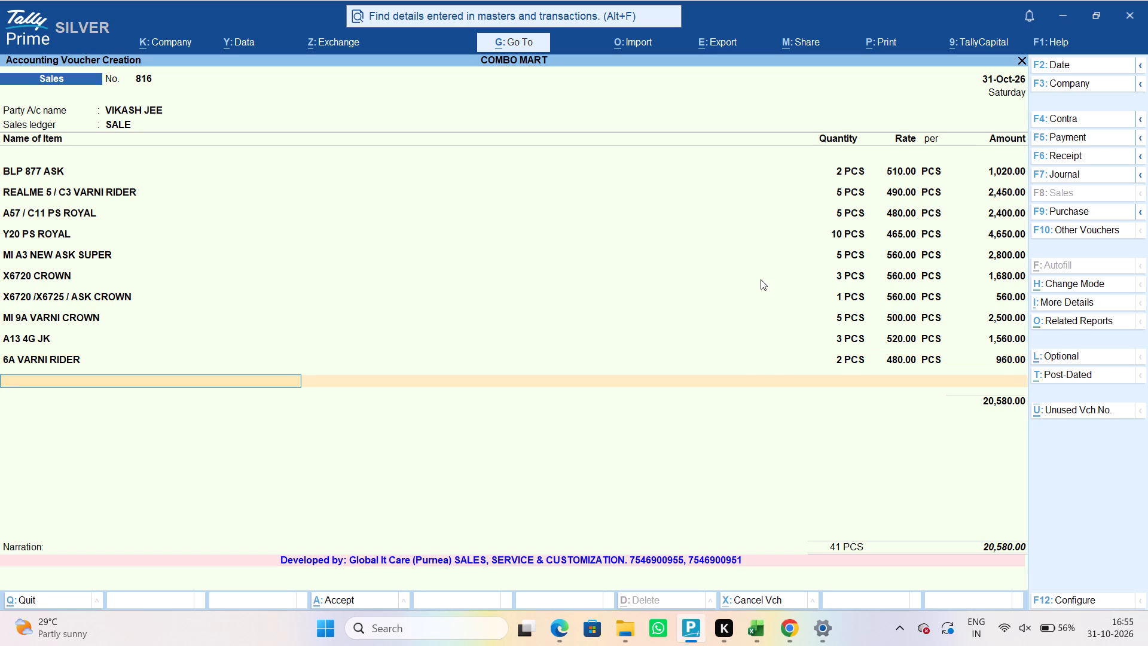
Add the item C55 CROWN to the voucher, allocating quantity 2 at rate 670.
type("C55")
key("space")
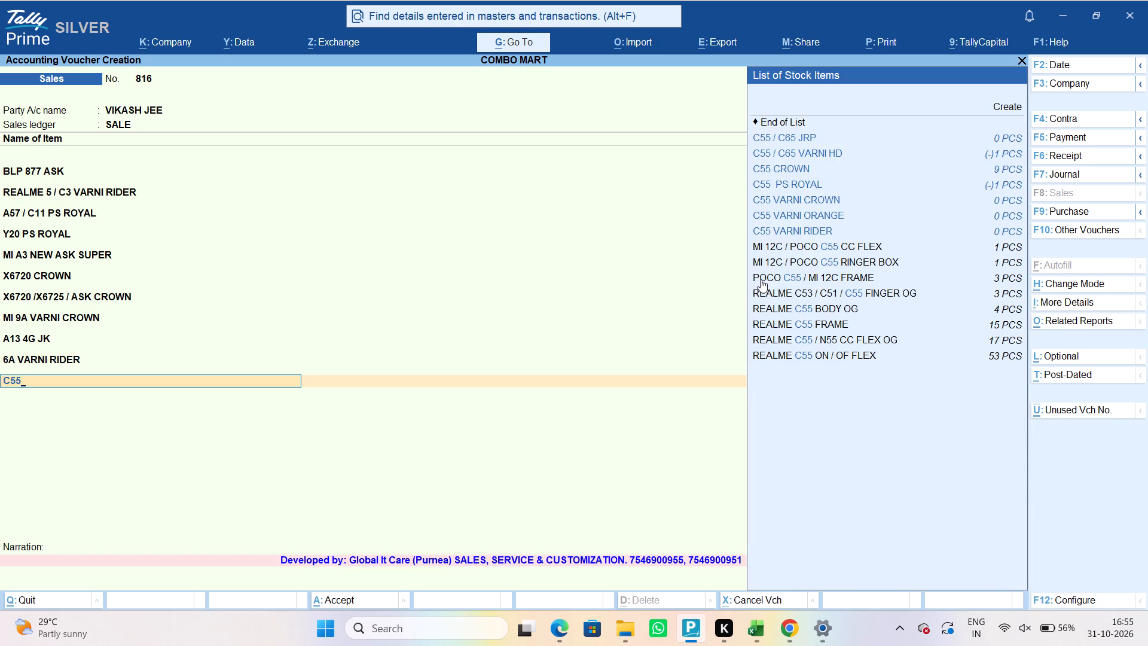
key("c")
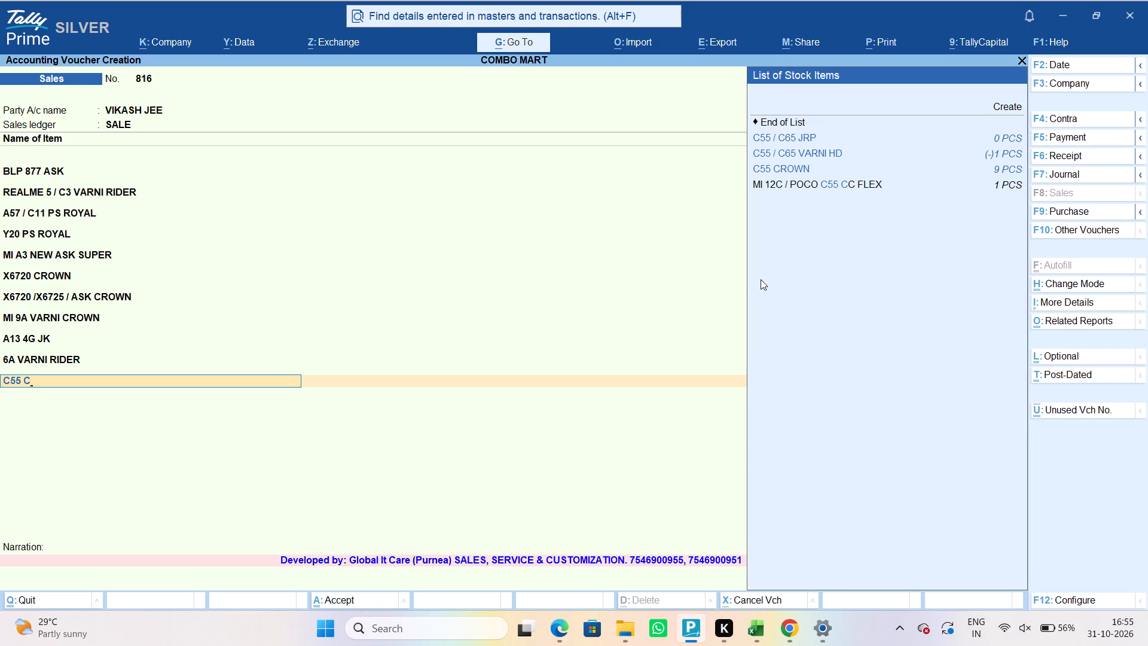
key("Down")
key("Down")
key("Down")
key("Return")
key("Return")
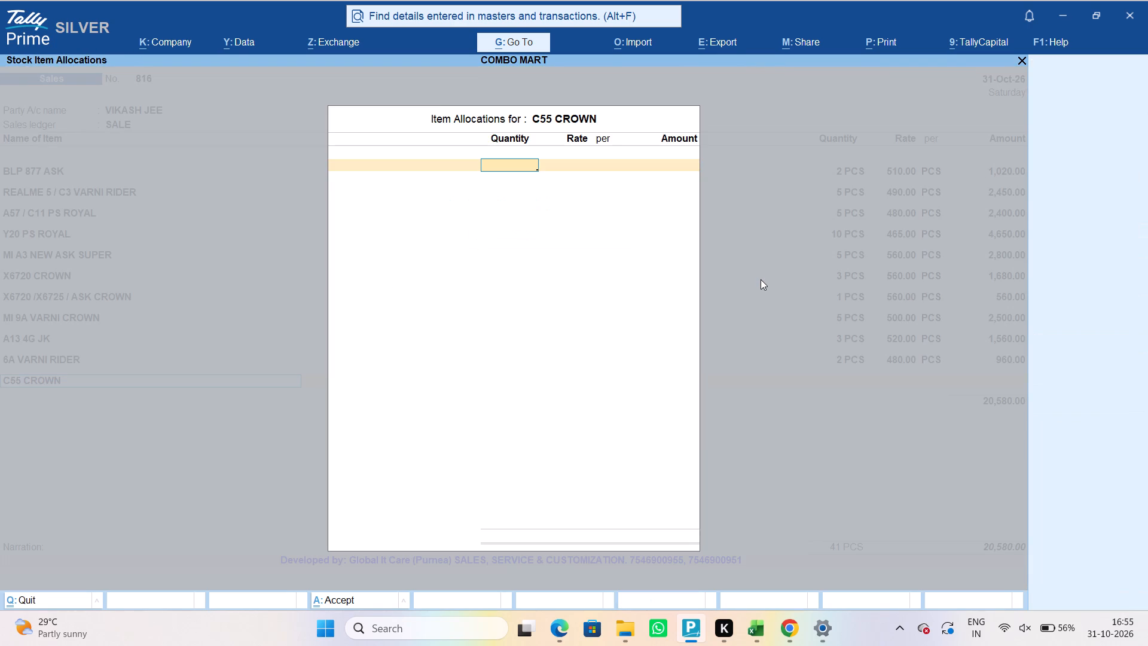
key("2")
key("Return")
type("670")
key("Return")
key("Return")
key("Return")
key("Return")
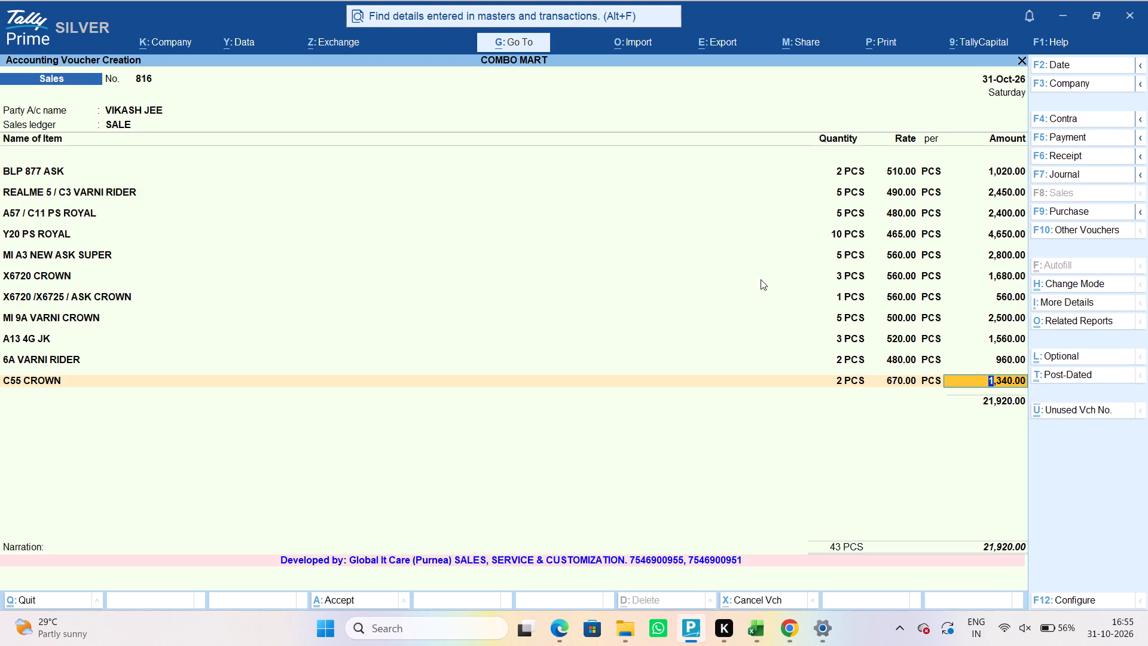
key("Return")
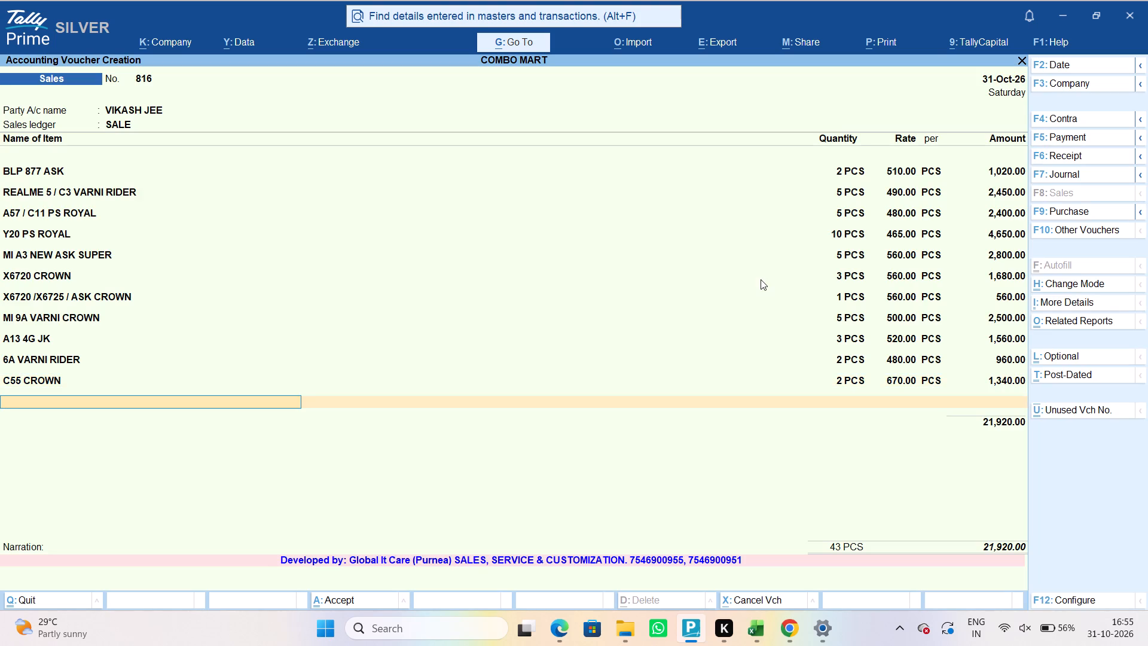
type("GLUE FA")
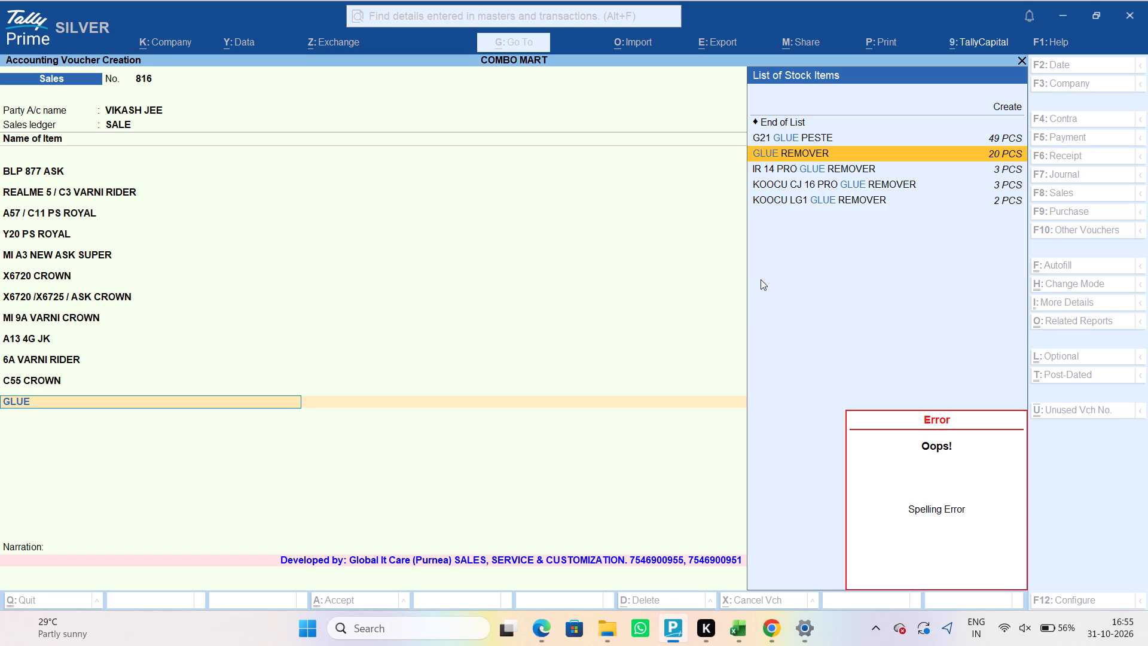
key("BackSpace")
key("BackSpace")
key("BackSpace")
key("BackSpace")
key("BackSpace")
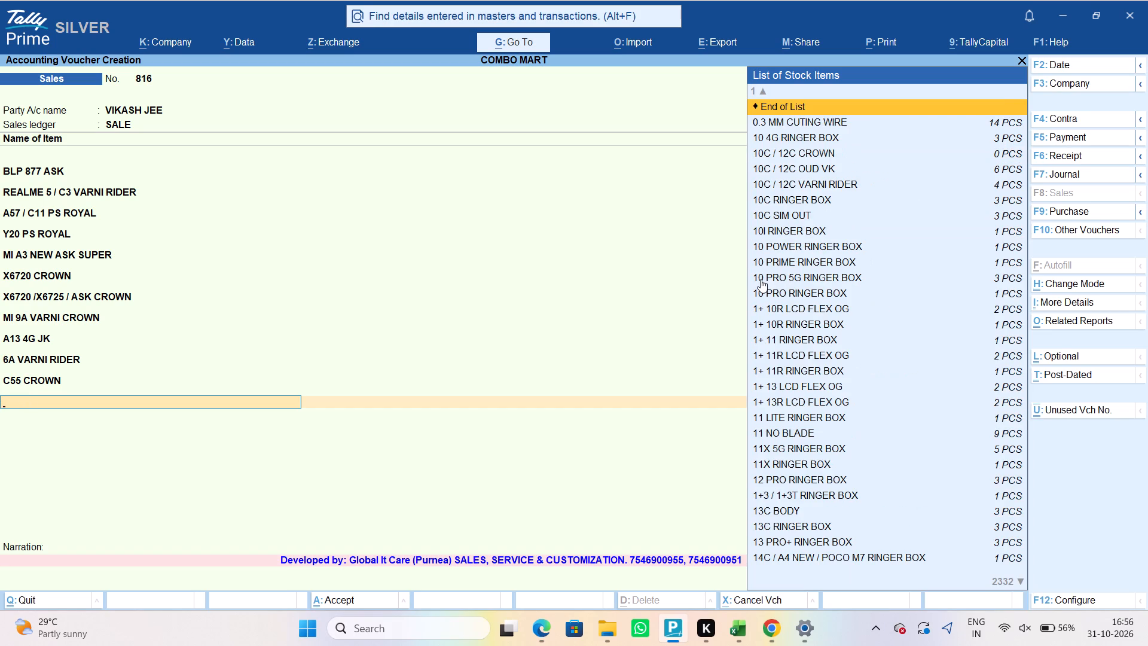
Add the item FALCON Q02 PESTE to the voucher with quantity 10, accepting the default rate of 45.
type("FAL")
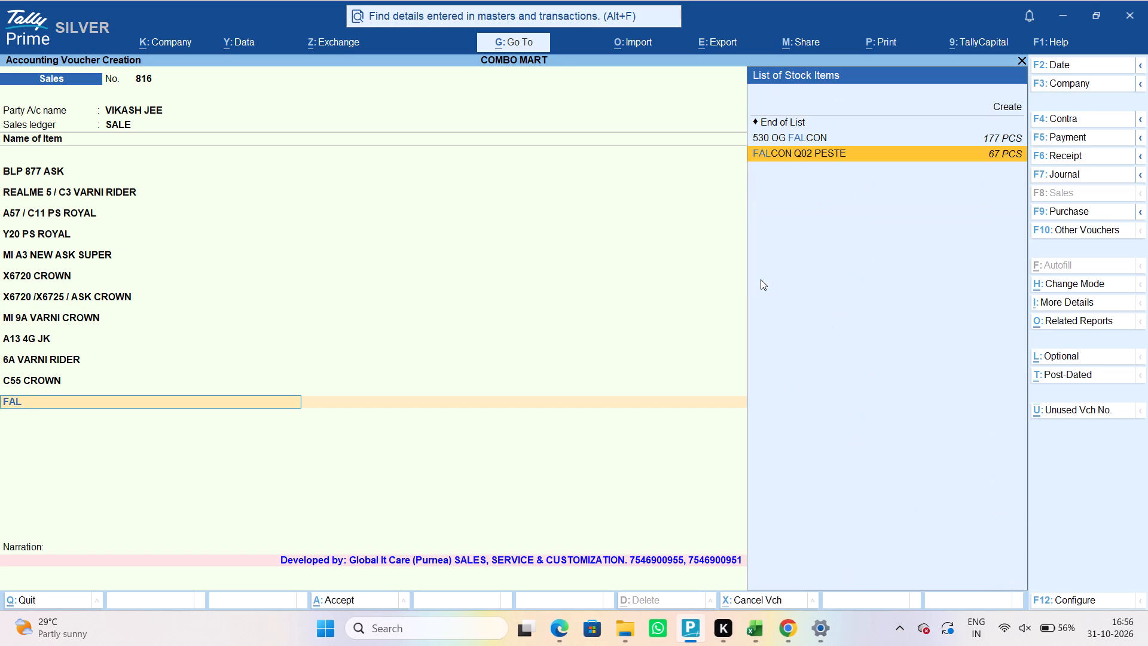
key("Return")
key("Return")
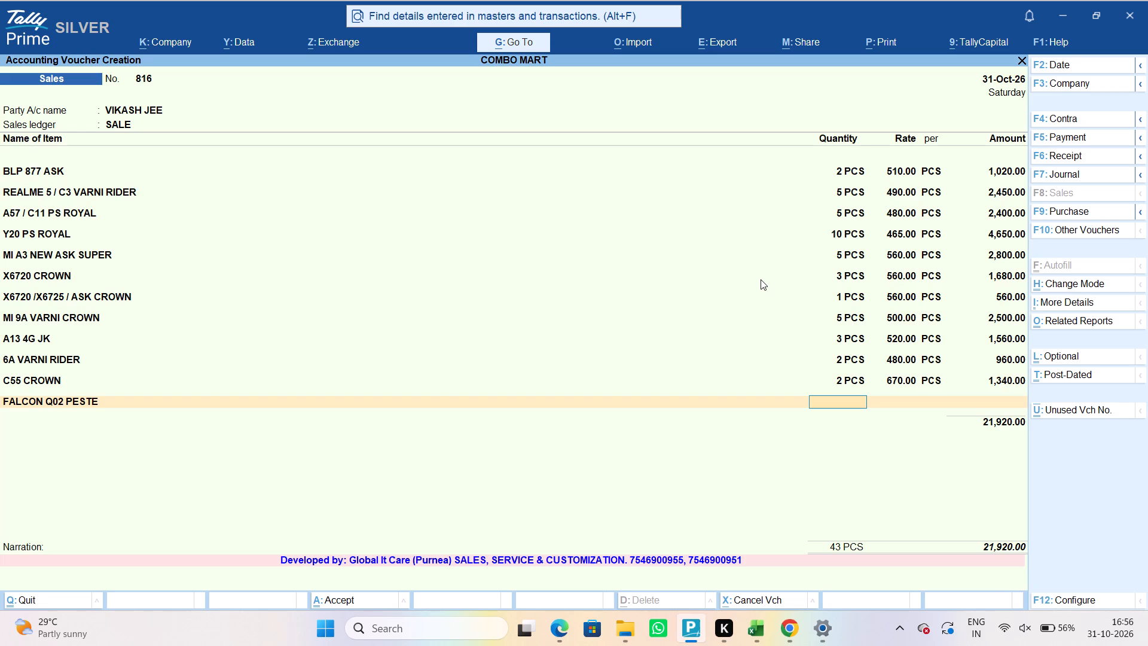
type("10")
key("Return")
key("Return")
key("Return")
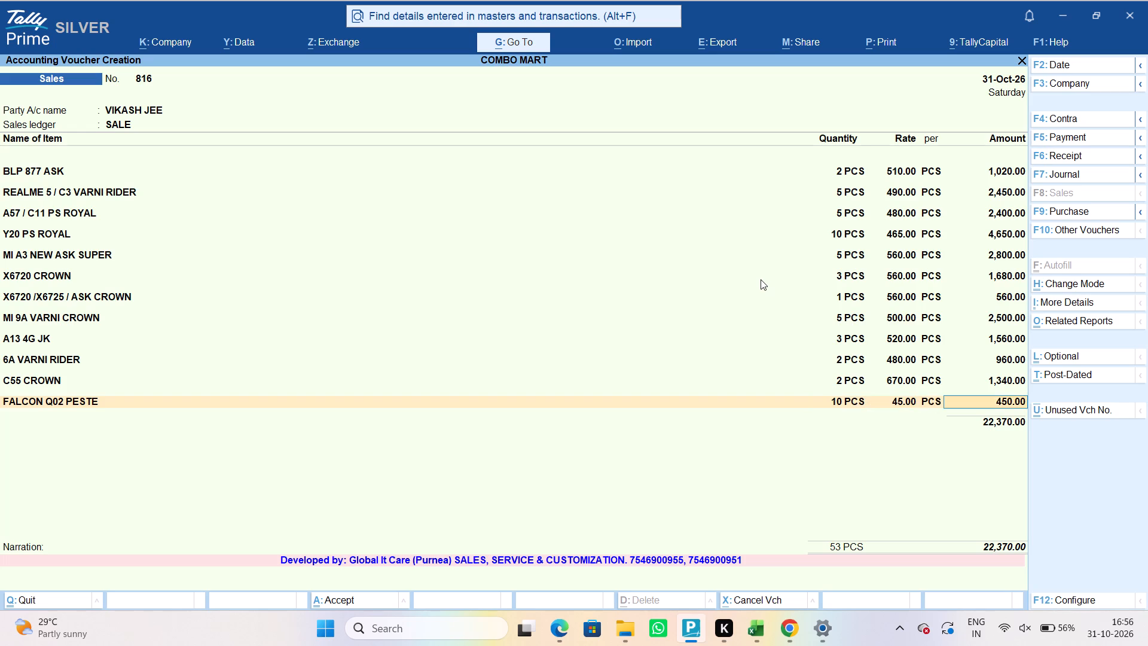
key("Return")
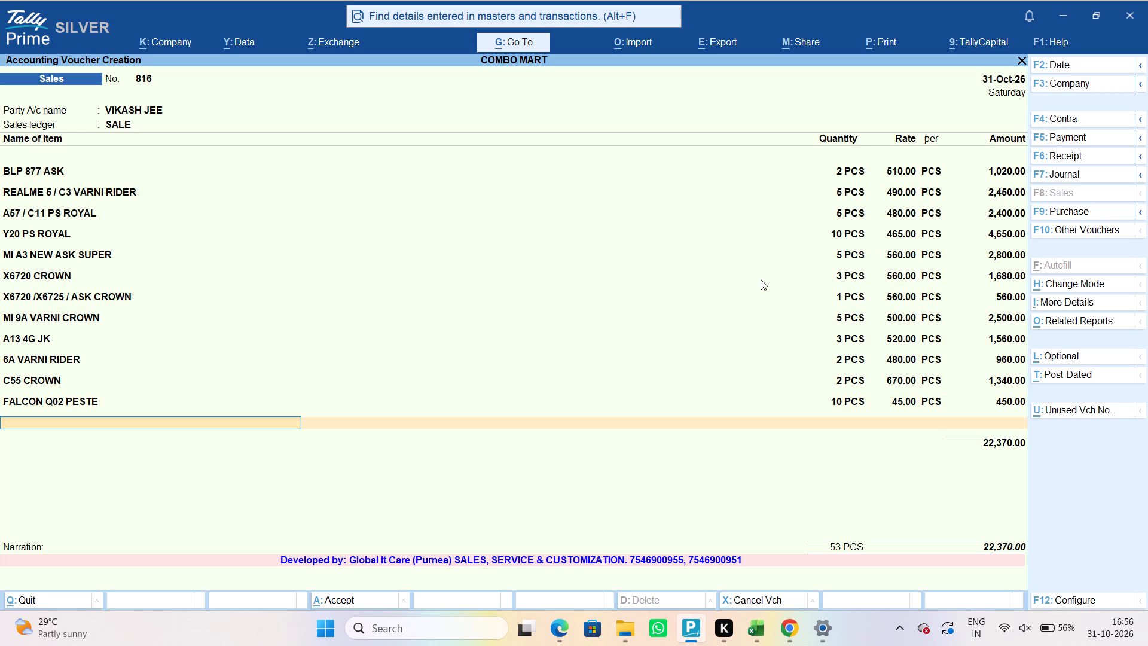
Add the item RUBBER POCKET to the voucher with quantity 5, accepting the default rate of 150.
type("RUBB")
key("Return")
key("Return")
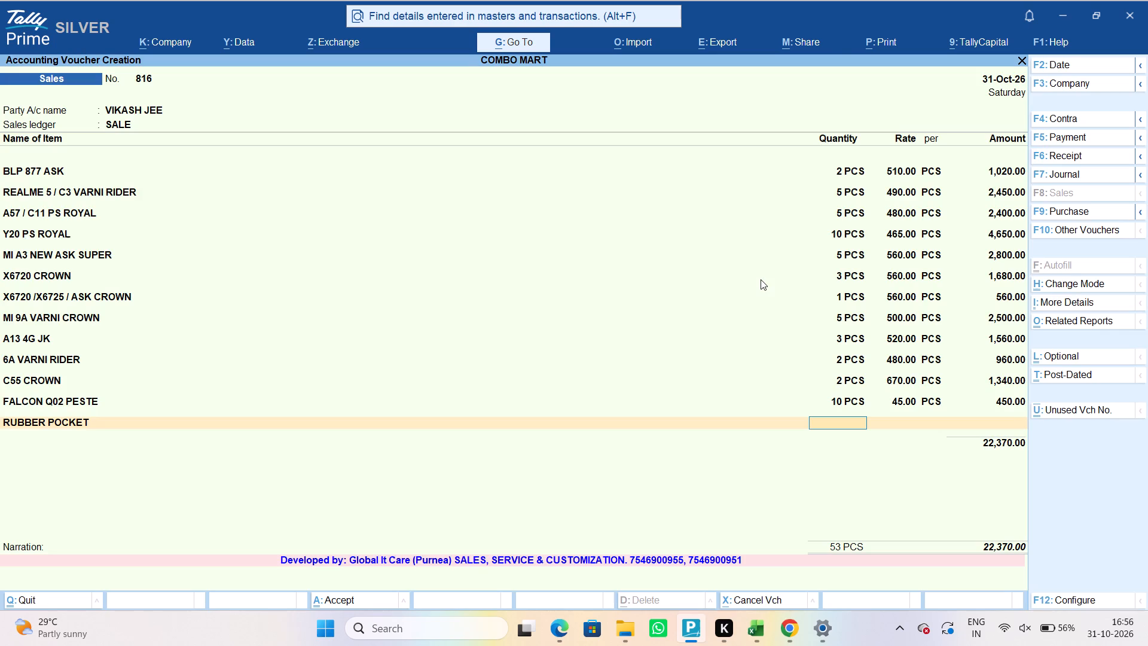
key("5")
key("Return")
key("Return")
key("Return")
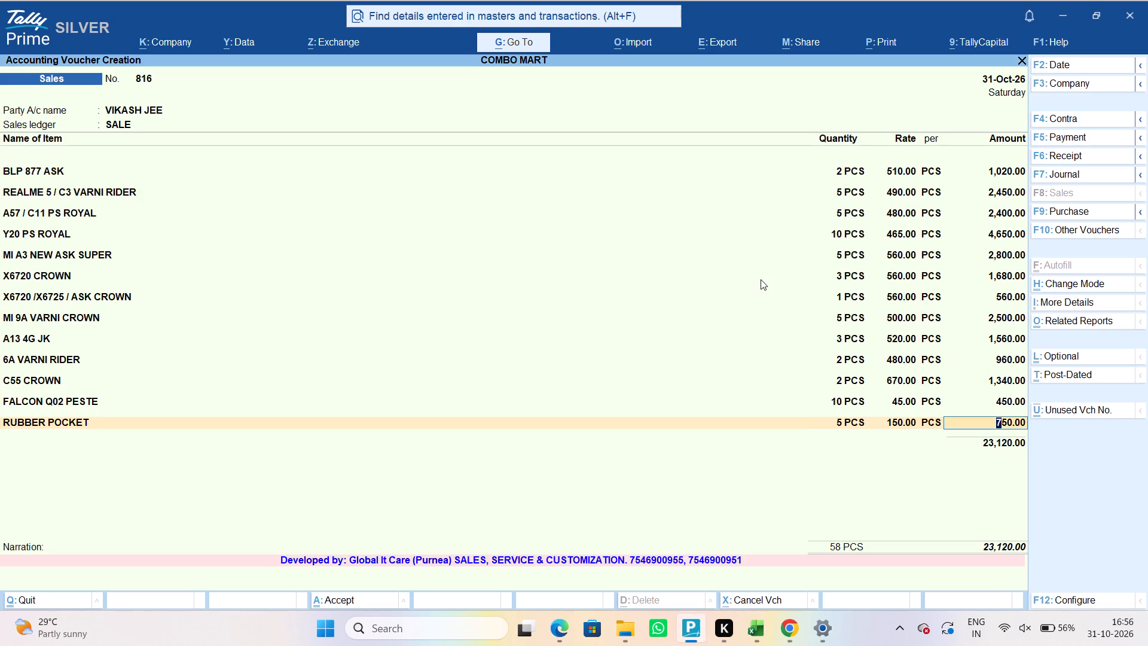
key("Return")
Add the item SAM A13 4G OG CC FLEX to the voucher with quantity 2, accepting the default rate of 70.
type("A1")
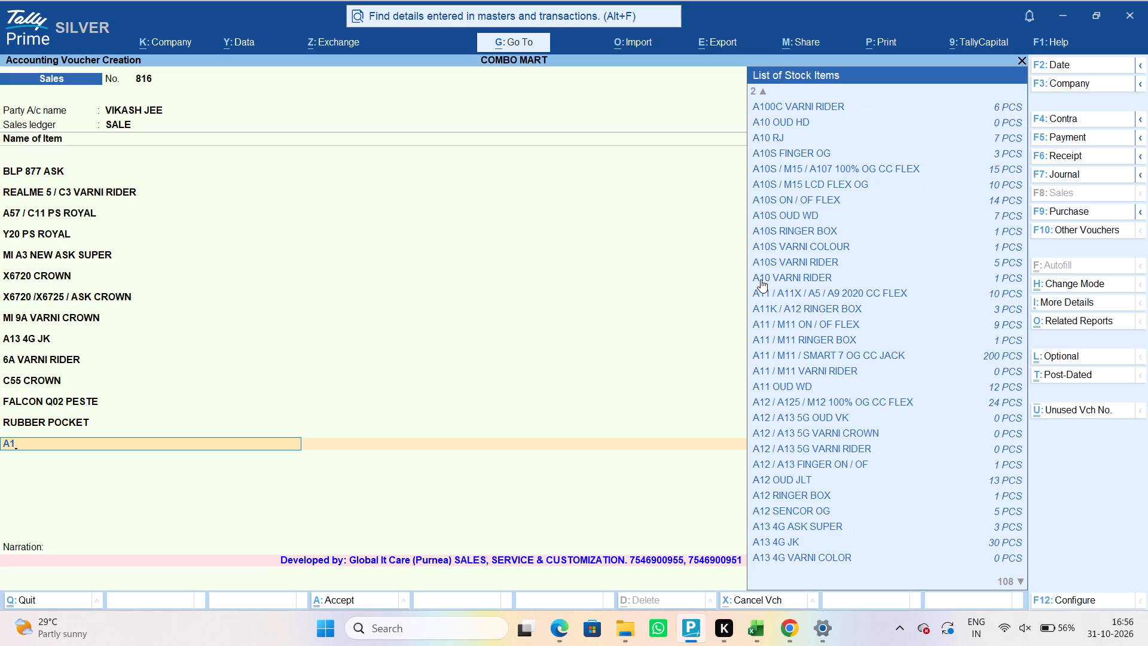
type("3")
key("space")
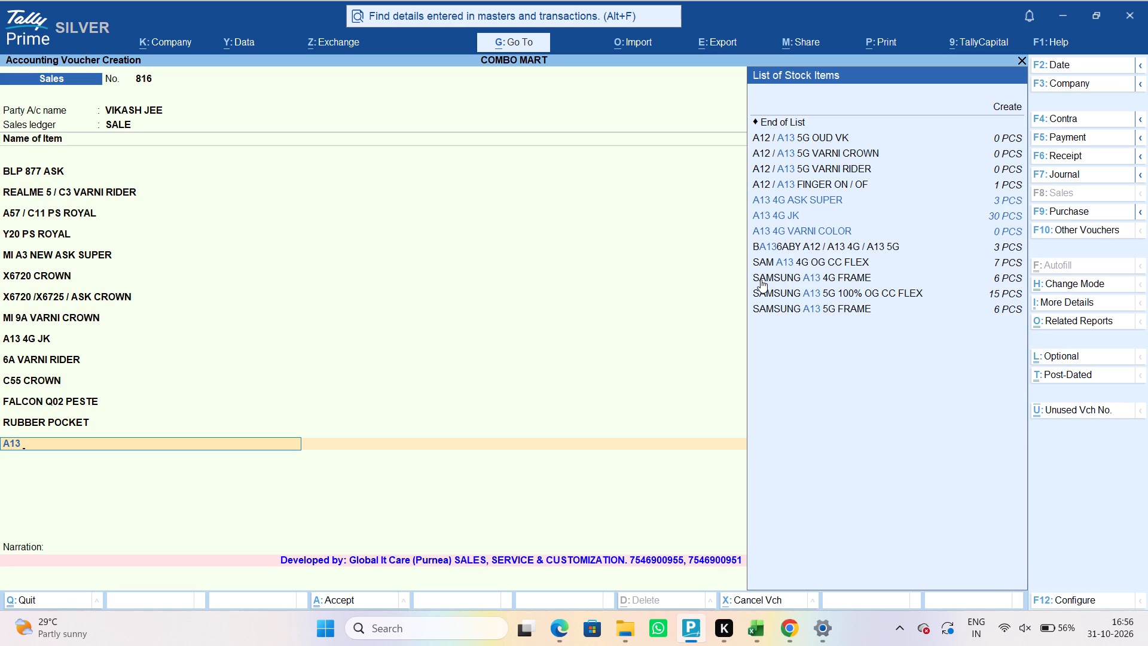
type("4G C")
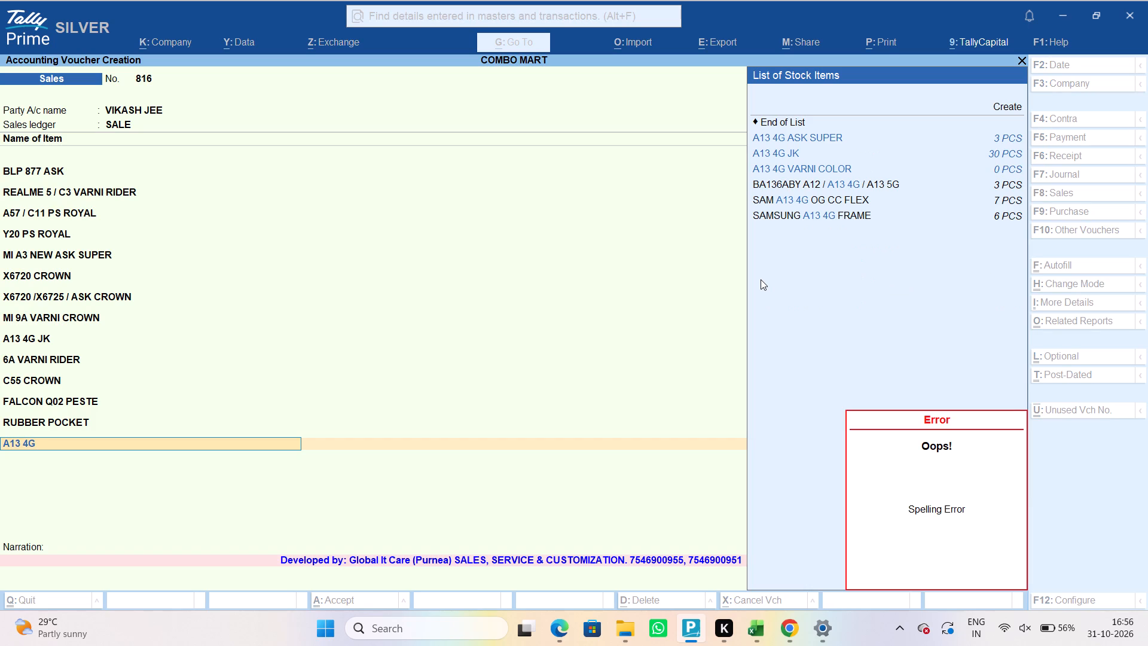
key("Down")
key("Down")
key("Down")
key("Down")
key("Down")
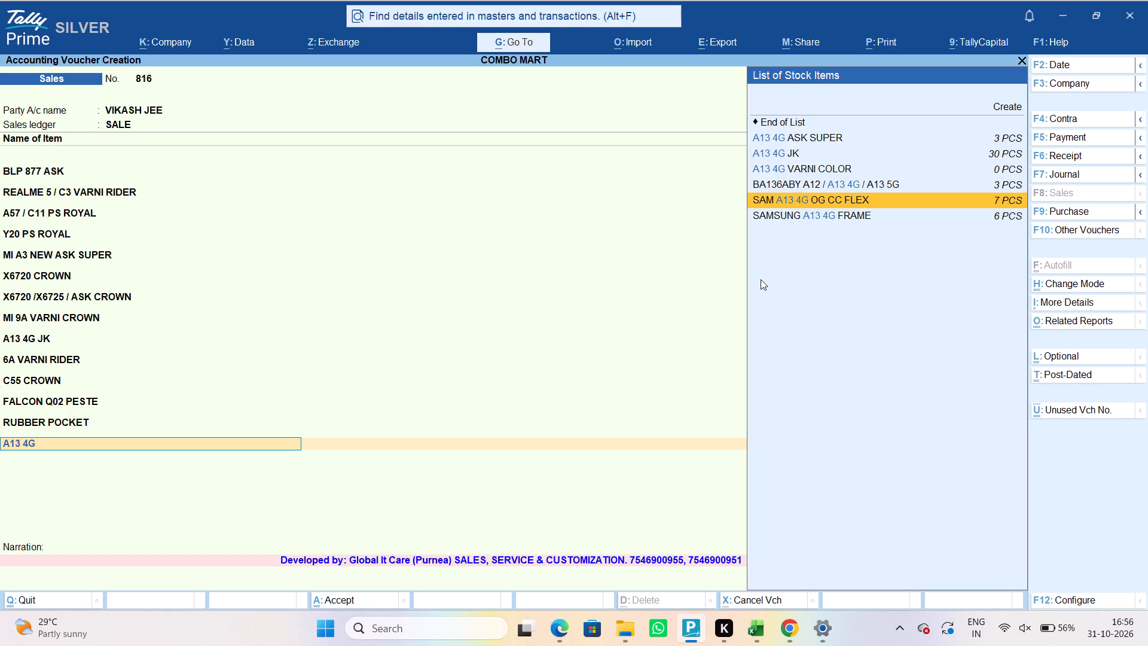
key("Return")
key("Return")
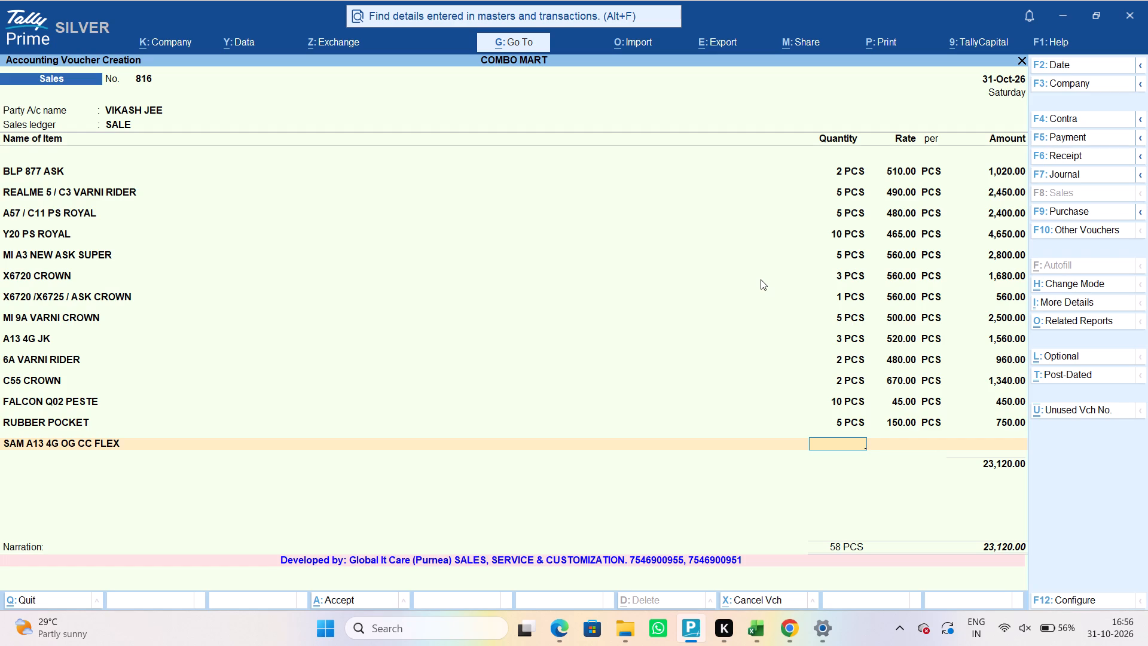
key("2")
key("Return")
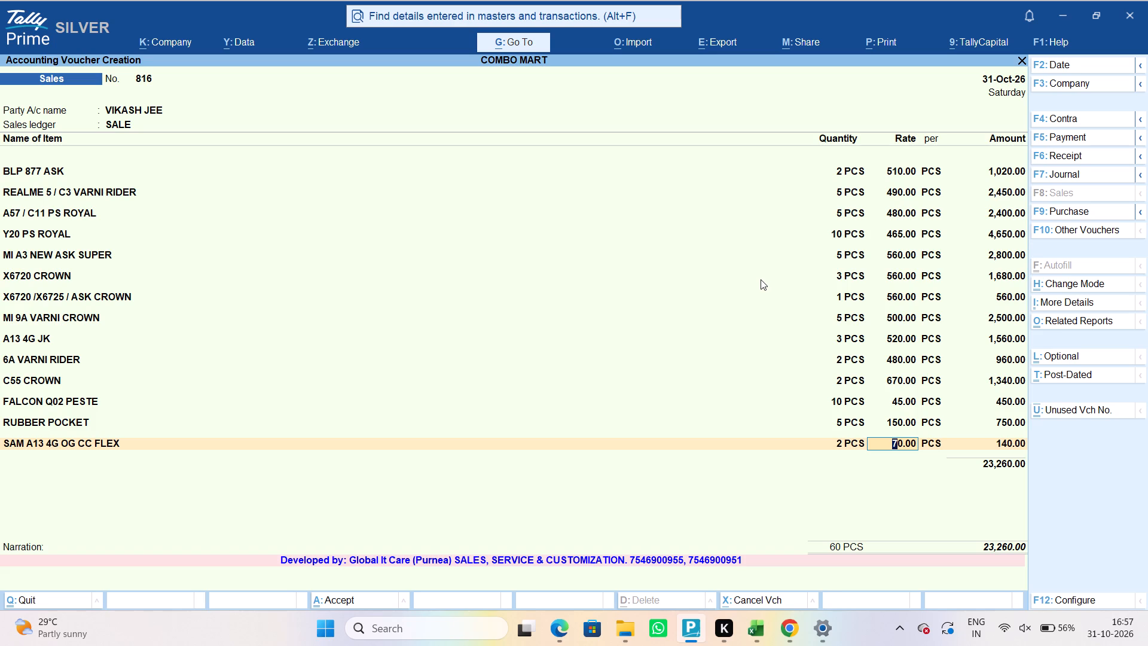
key("Return")
key("Return")
key("Return")
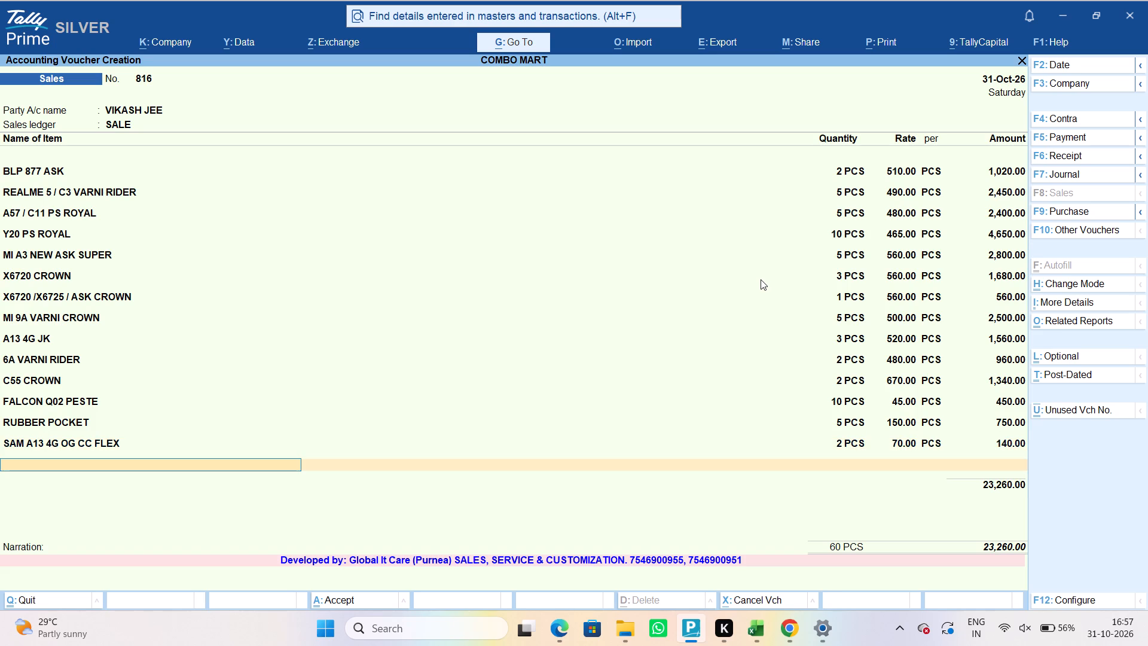
key("Return")
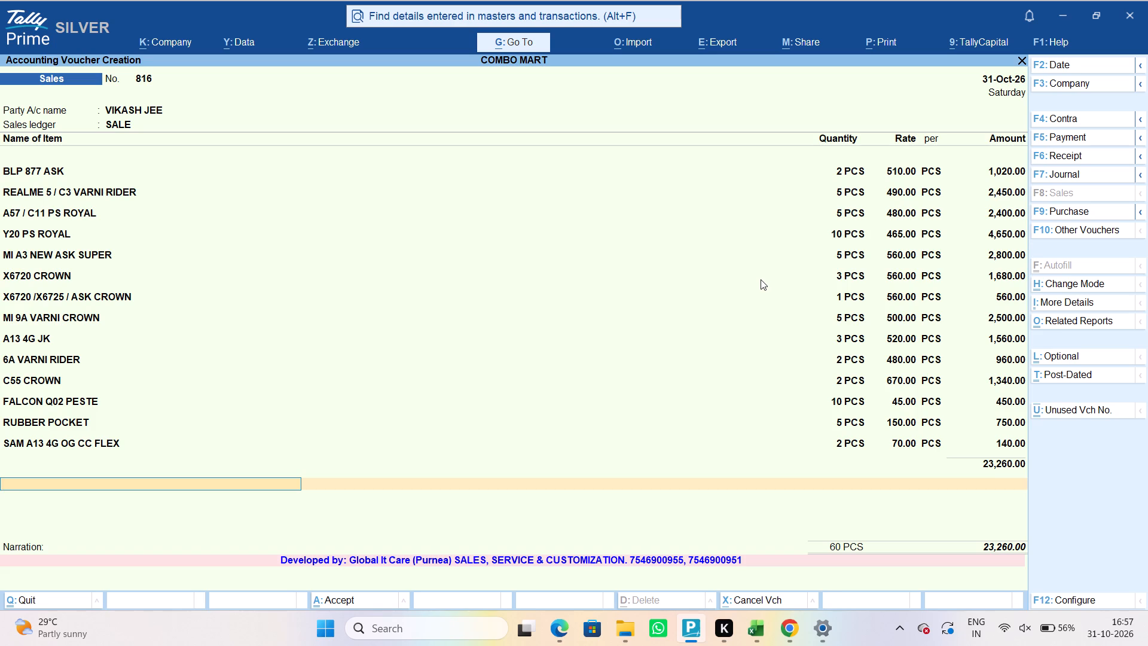
Set the rate of the SAM A13 4G OG CC FLEX line to 75.
left_click(914, 444)
type("75")
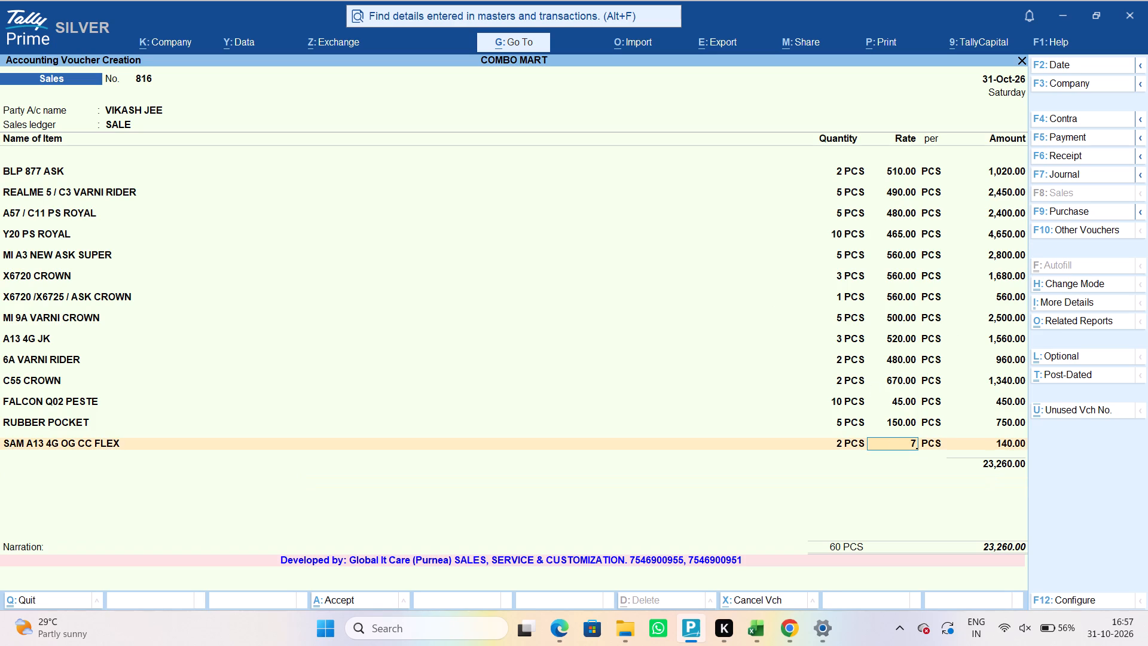
key("Return")
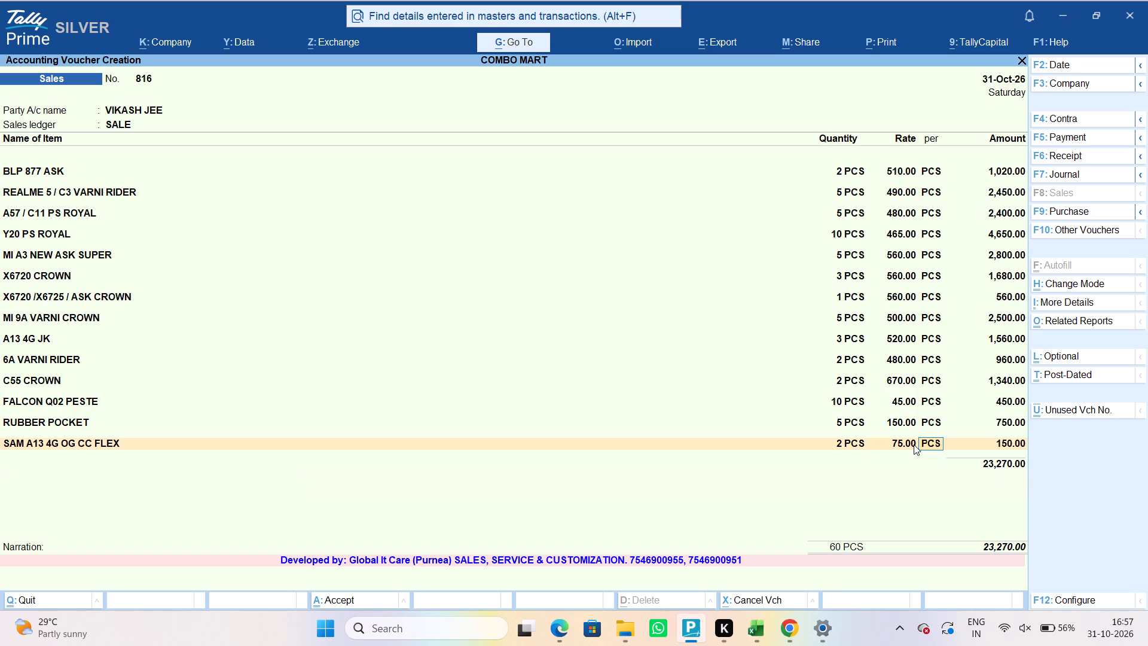
key("Return")
key("Return")
key("Return")
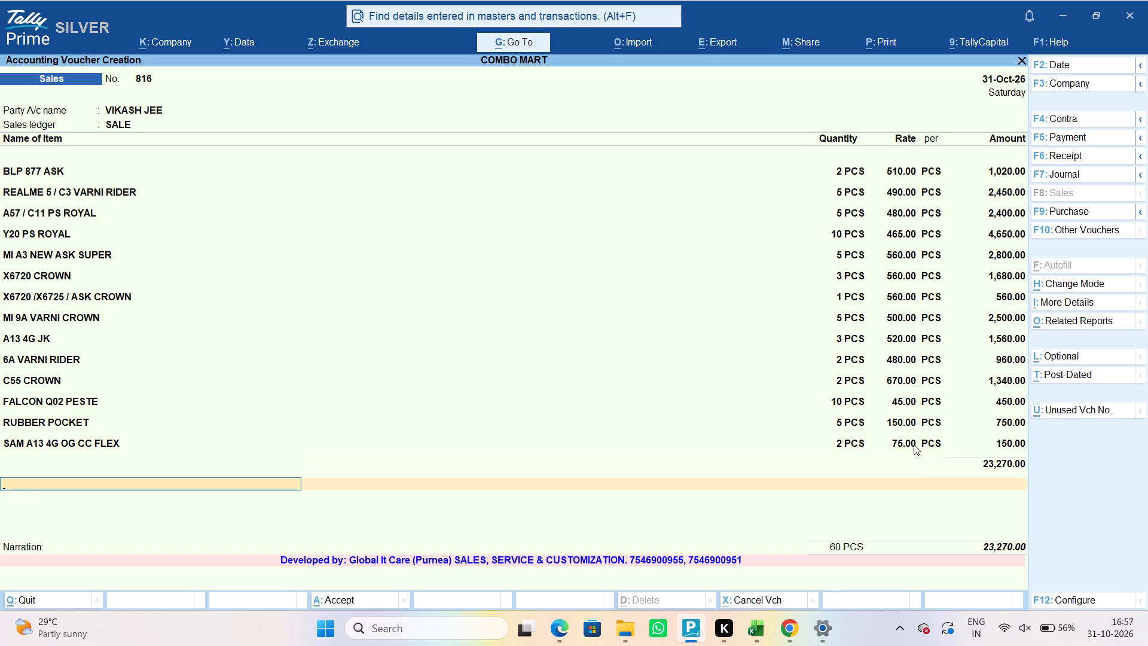
End the item list, leave the narration blank, accept the sales voucher and exit voucher entry.
key("Return")
key("Return")
key("Return")
key("Return")
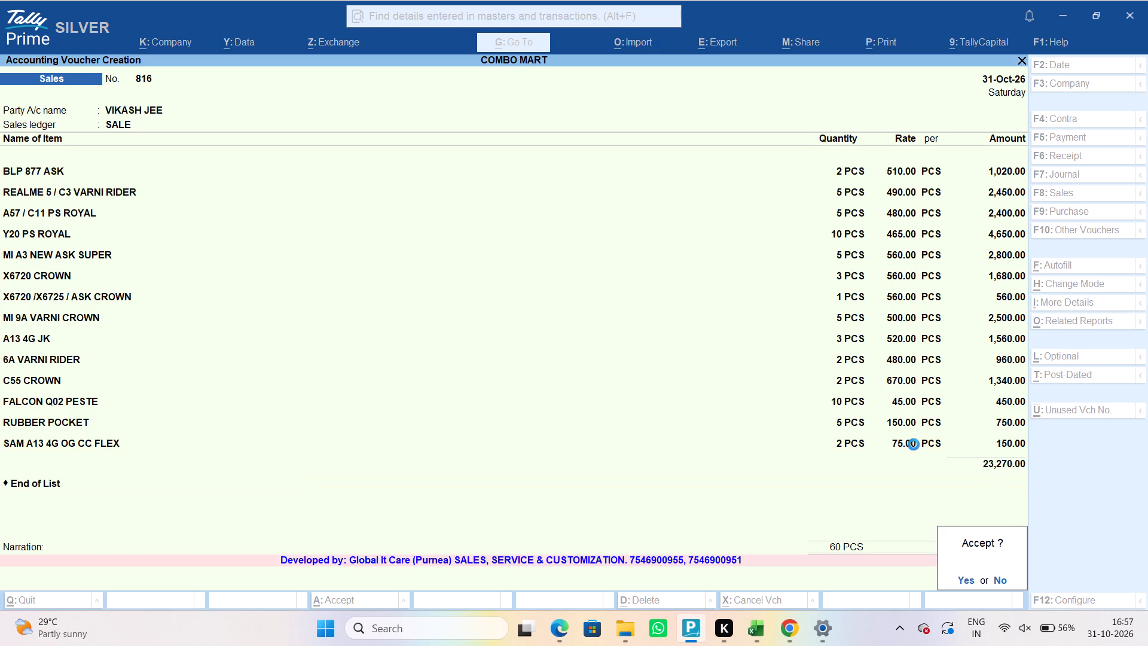
key("Escape")
key("Escape")
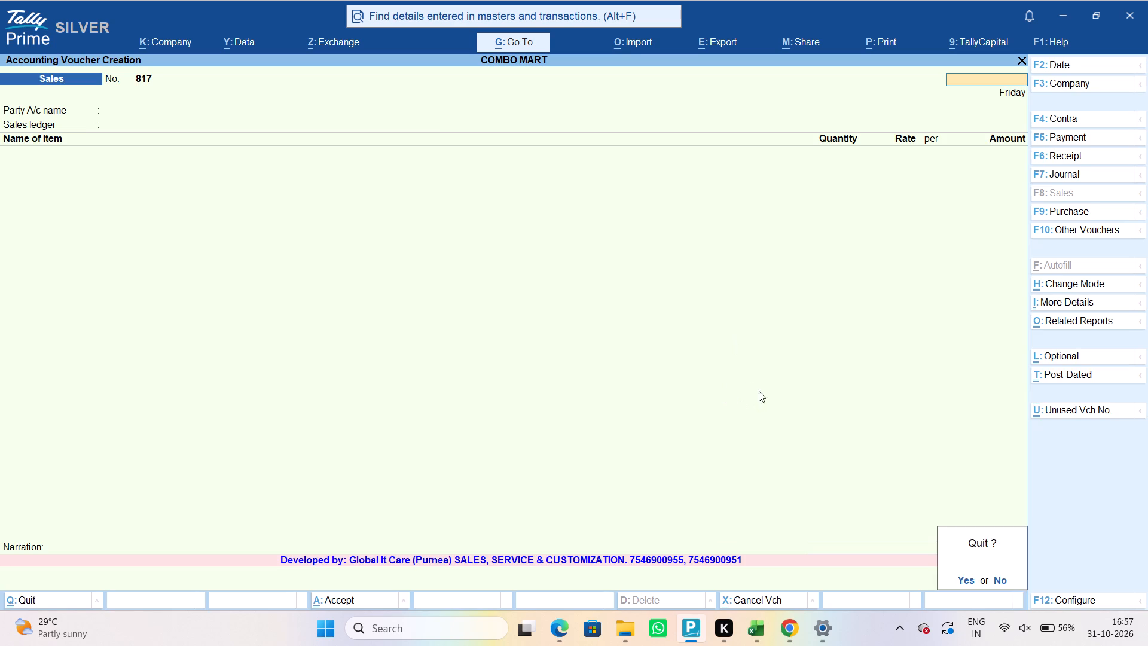
key("Escape")
Open the customer's ledger vouchers report from the Account Books.
left_click(792, 446)
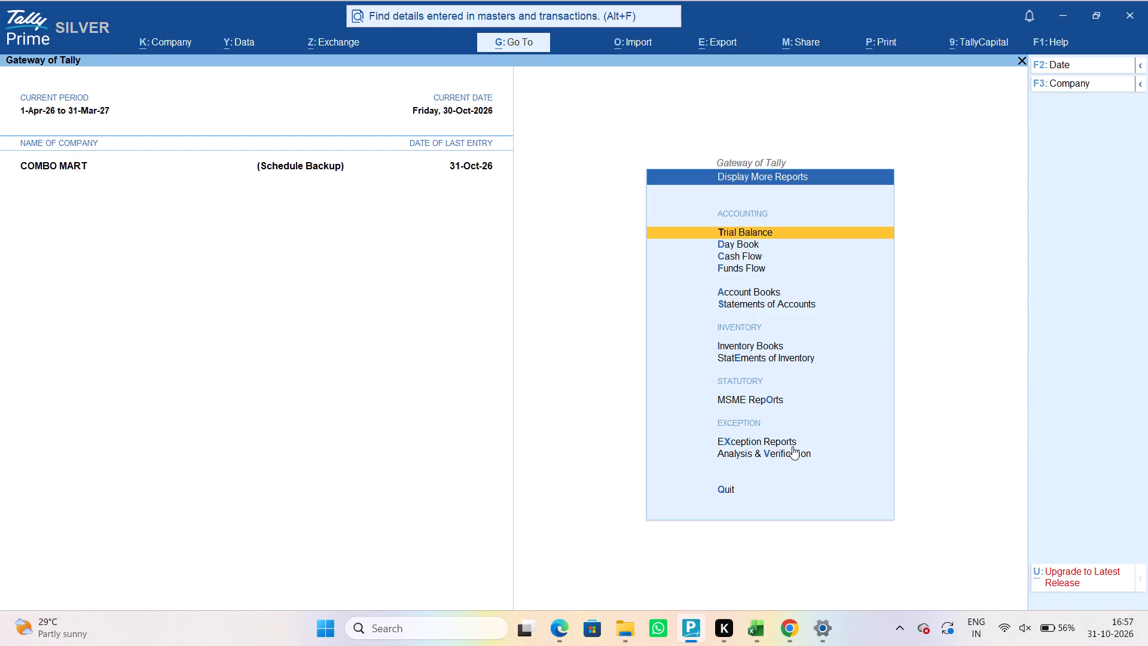
left_click(750, 299)
key("Escape")
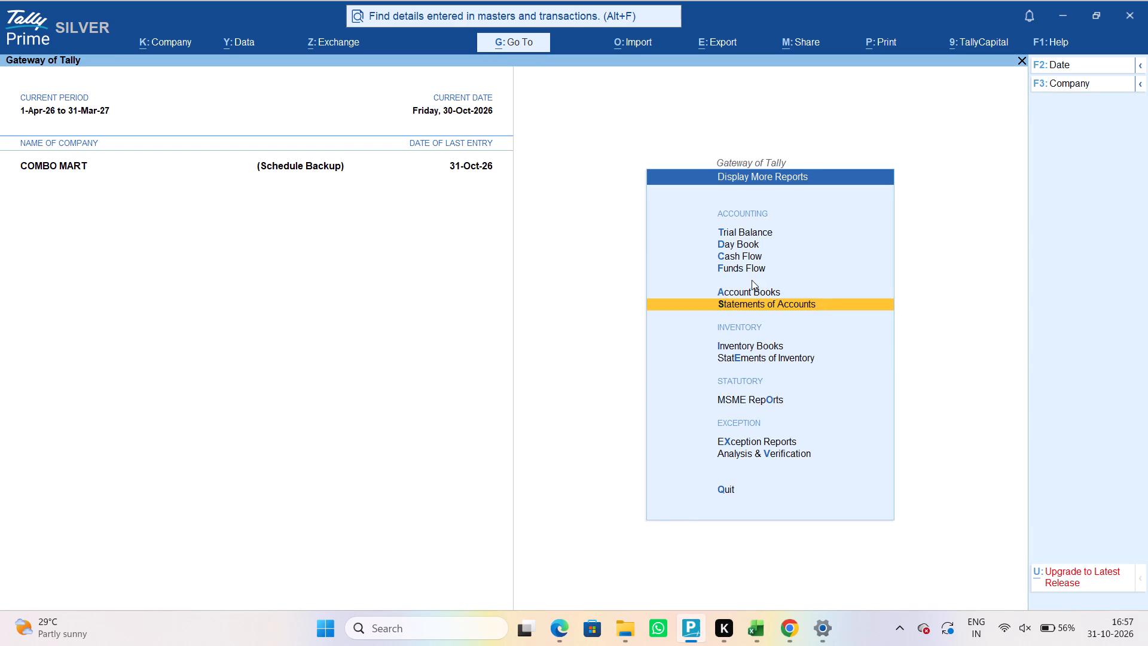
left_click(752, 292)
left_click(741, 249)
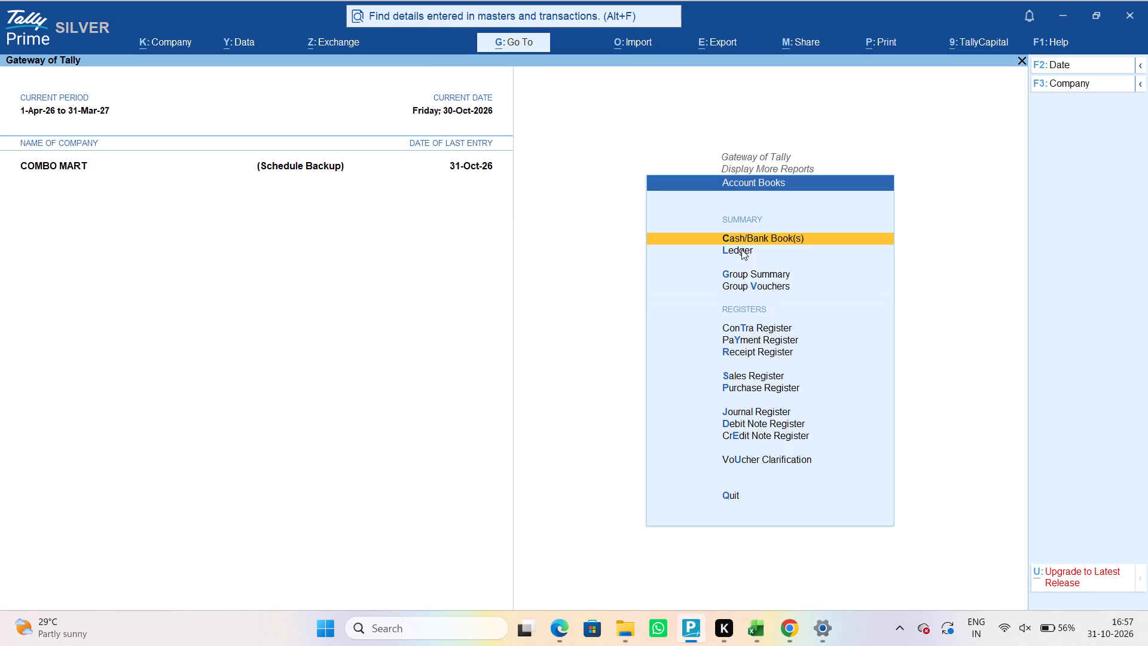
type("VIKASH")
key("Return")
Open sales voucher 816 dated 31-Oct-26 from the customer's ledger and export it as a PDF invoice.
key("Down")
key("Down")
key("Down")
key("Down")
key("Down")
key("Down")
key("Down")
key("Down")
key("Down")
key("Down")
key("Down")
key("Down")
key("Down")
key("Down")
key("Down")
key("Down")
key("Down")
key("Down")
key("Down")
key("Down")
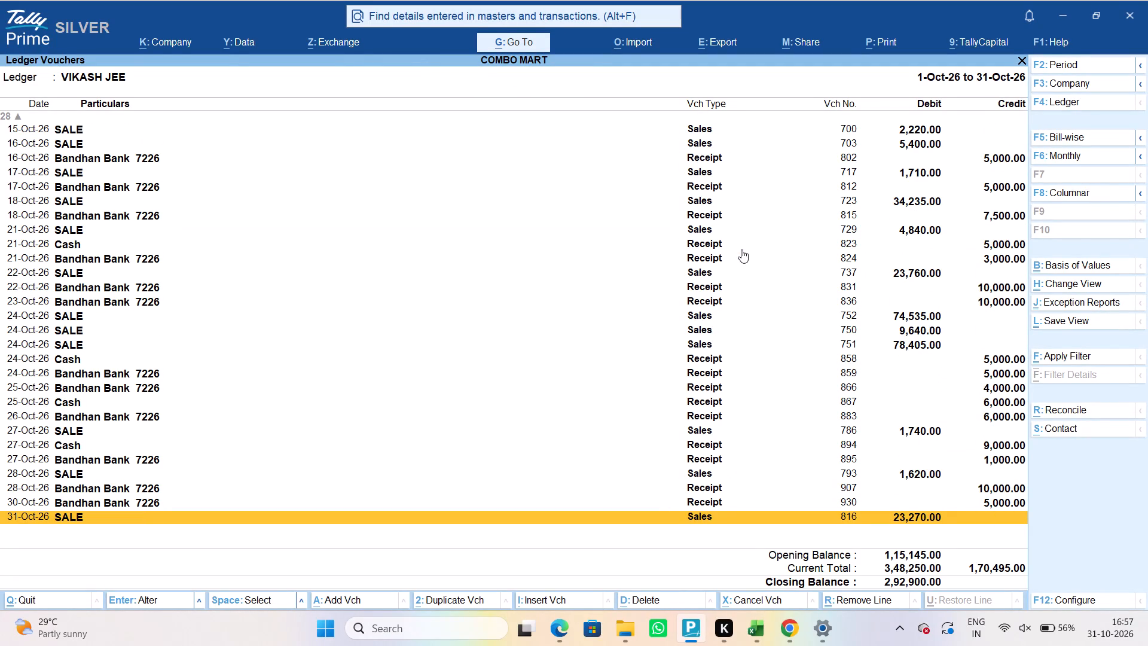
key("Return")
key("ctrl+e")
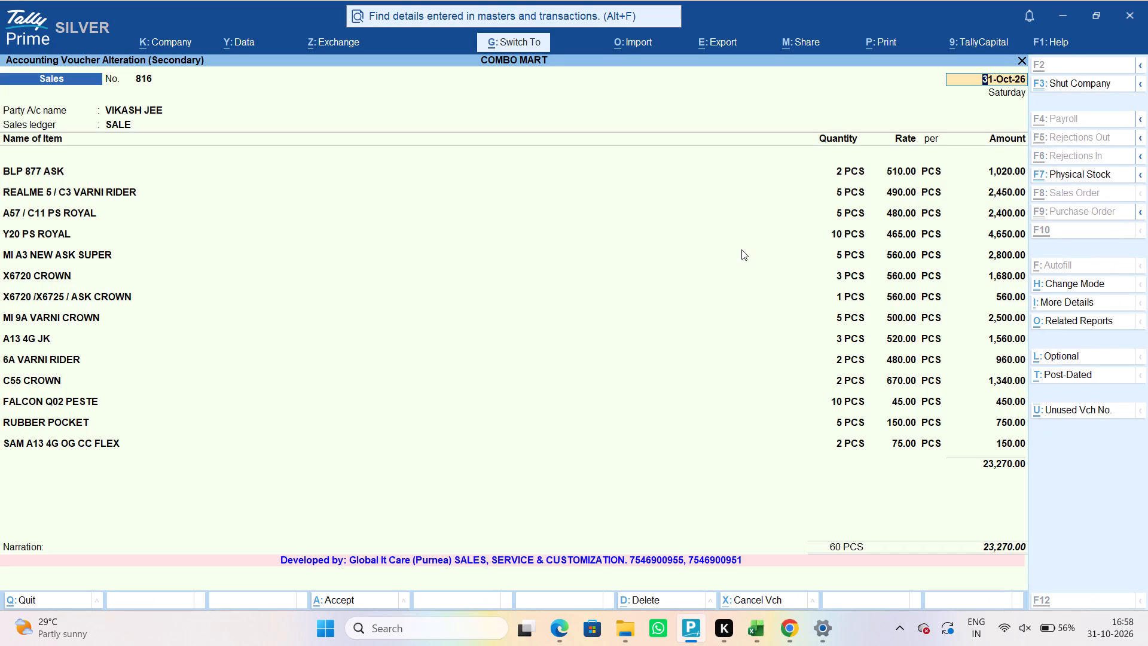
key("Return")
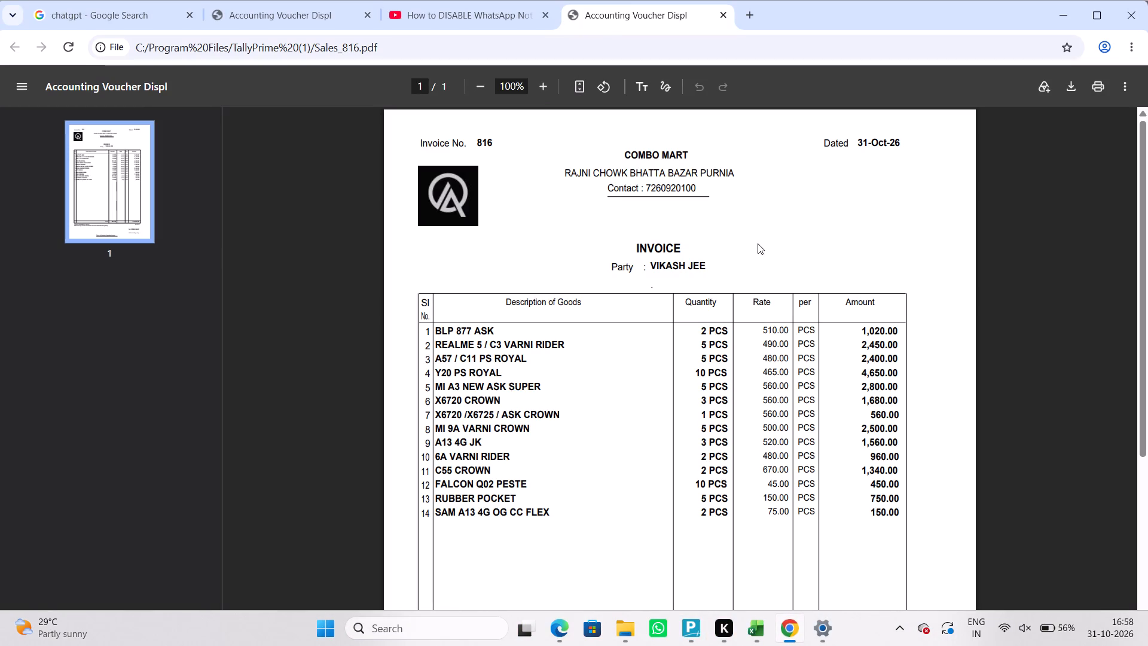
In Chrome, save the invoice PDF to Downloads, named with the customer's name followed by 31 OCT.
left_click(1071, 74)
key("BackSpace")
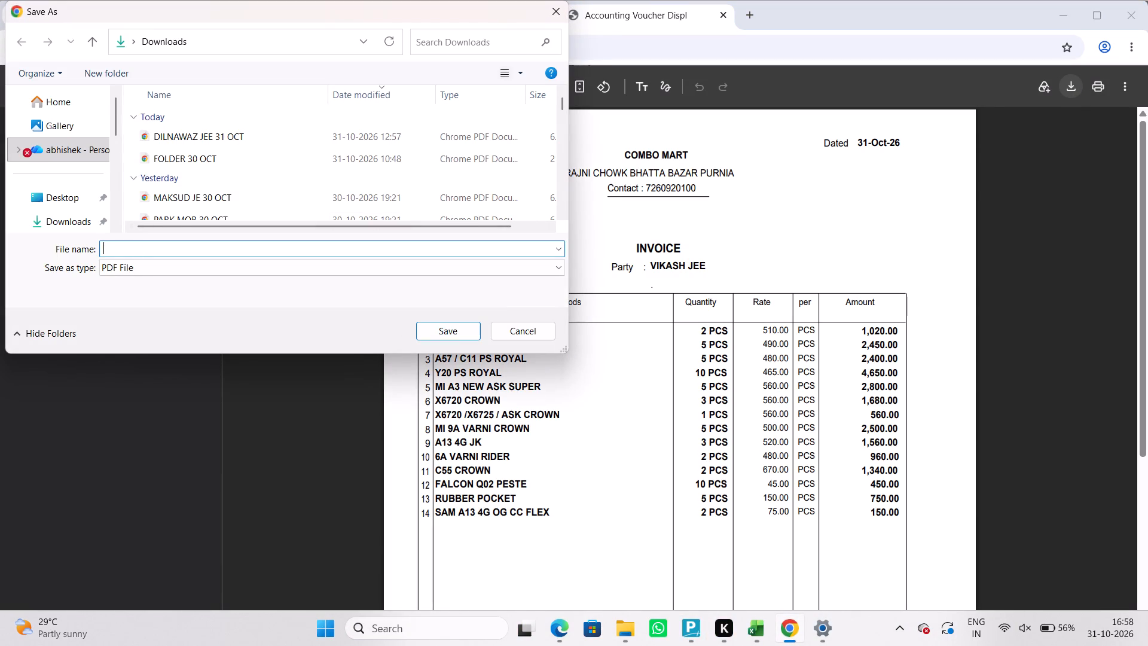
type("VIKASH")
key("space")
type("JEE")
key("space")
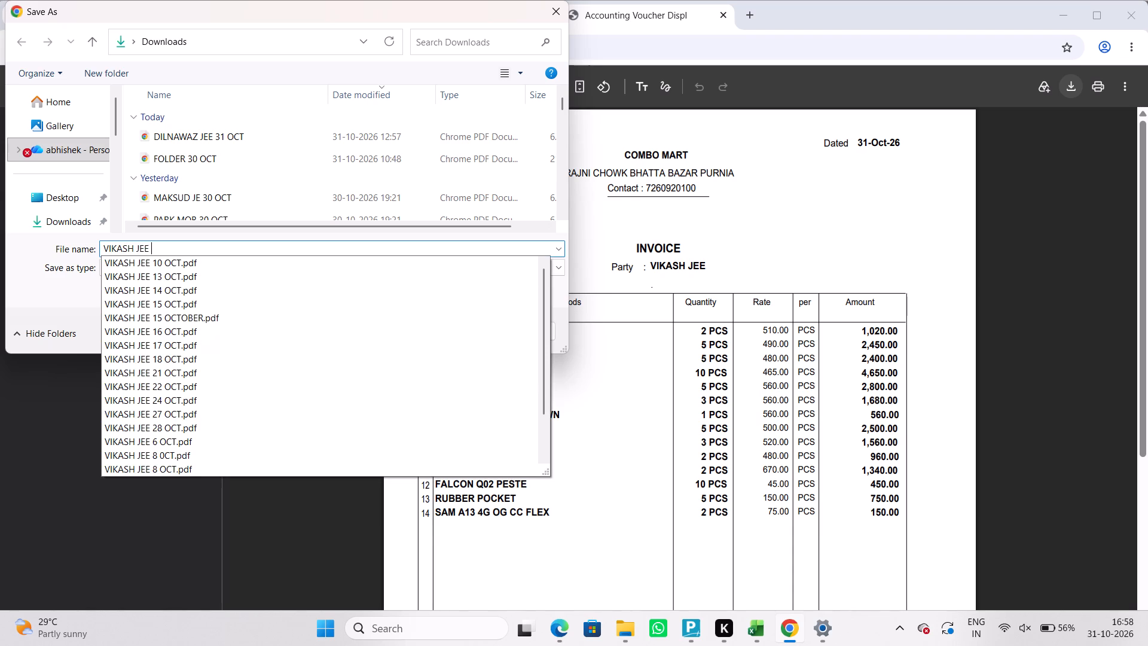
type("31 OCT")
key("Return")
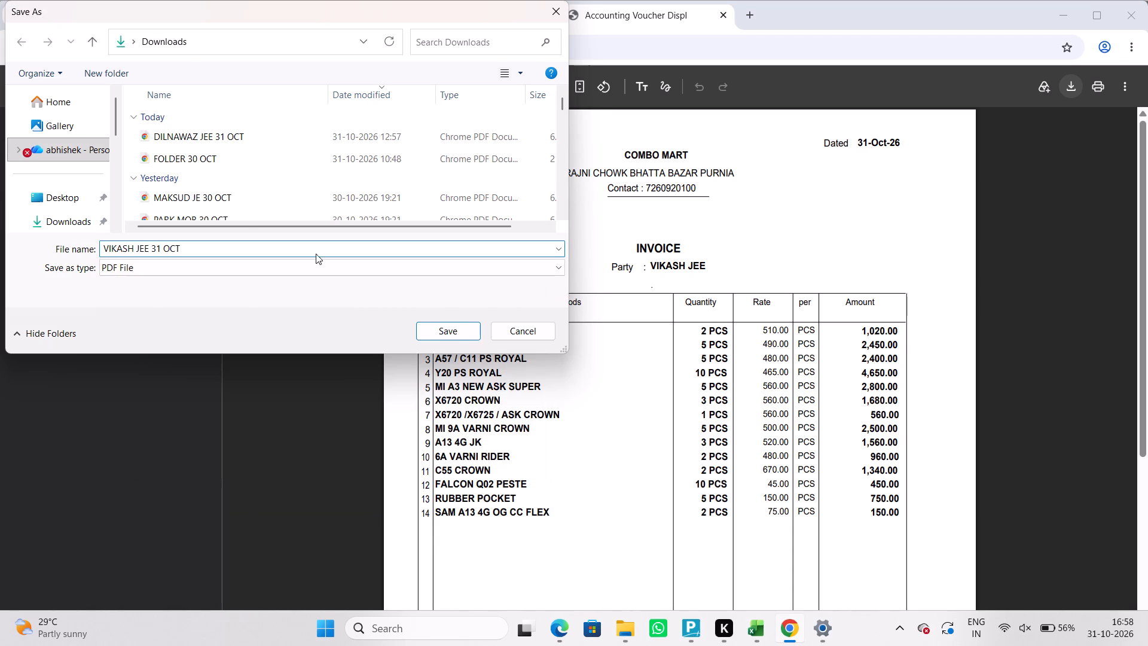
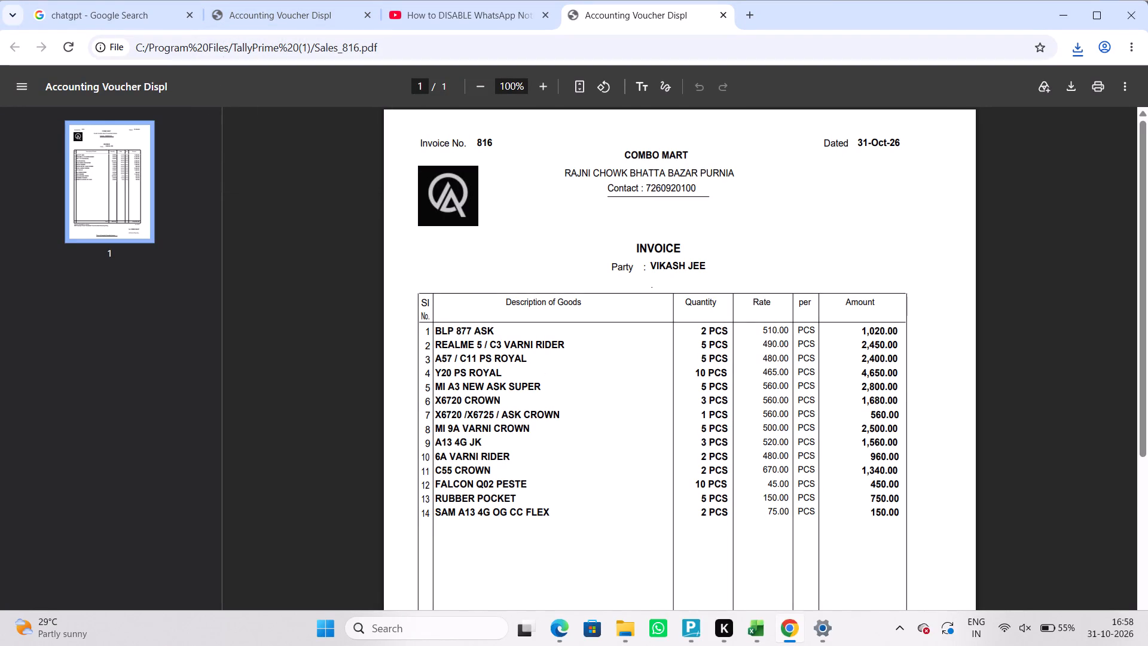
Switch back to TallyPrime and exit sales voucher 816 and the customer's ledger vouchers report, back to the ledger selection.
left_click(691, 634)
key("Escape")
key("Escape")
key("Escape")
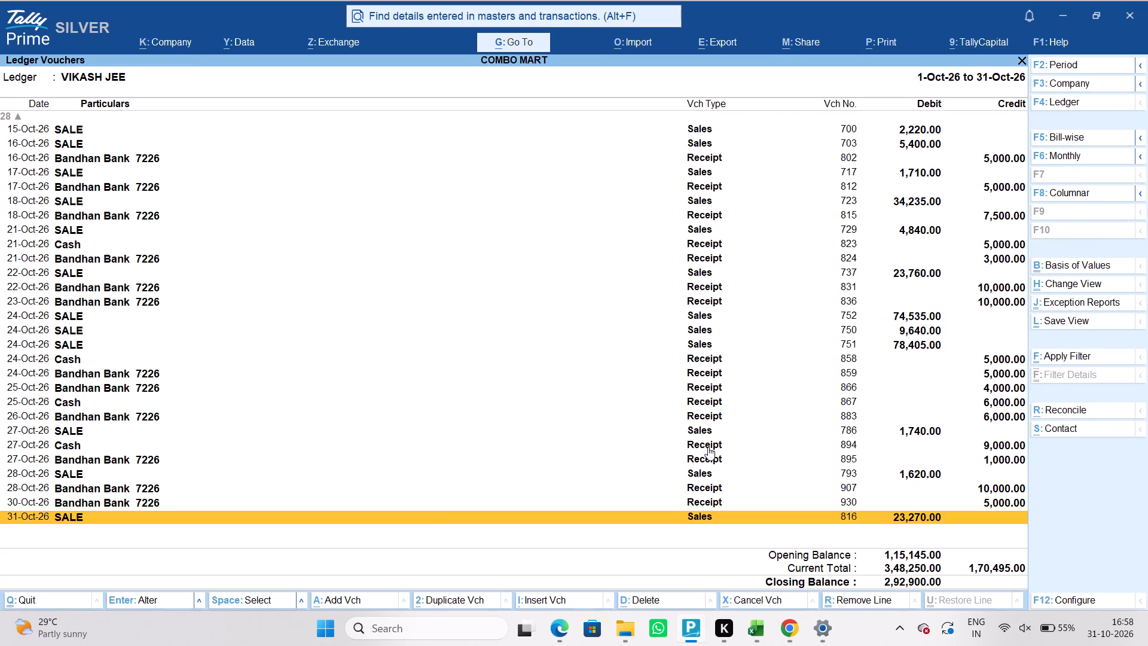
key("Escape")
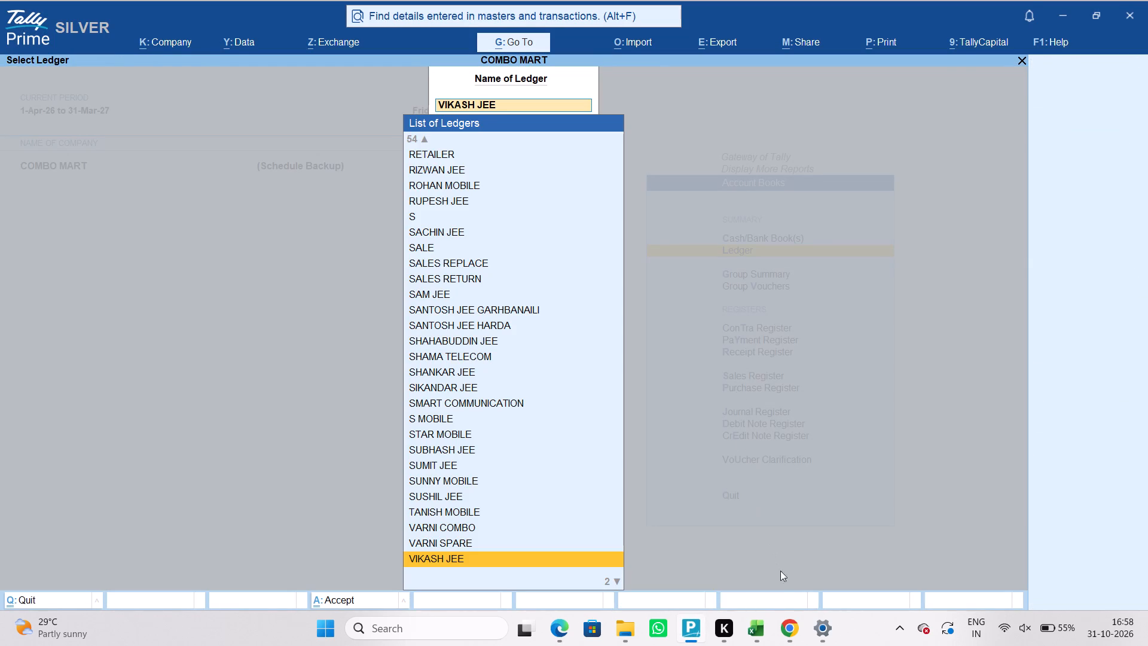